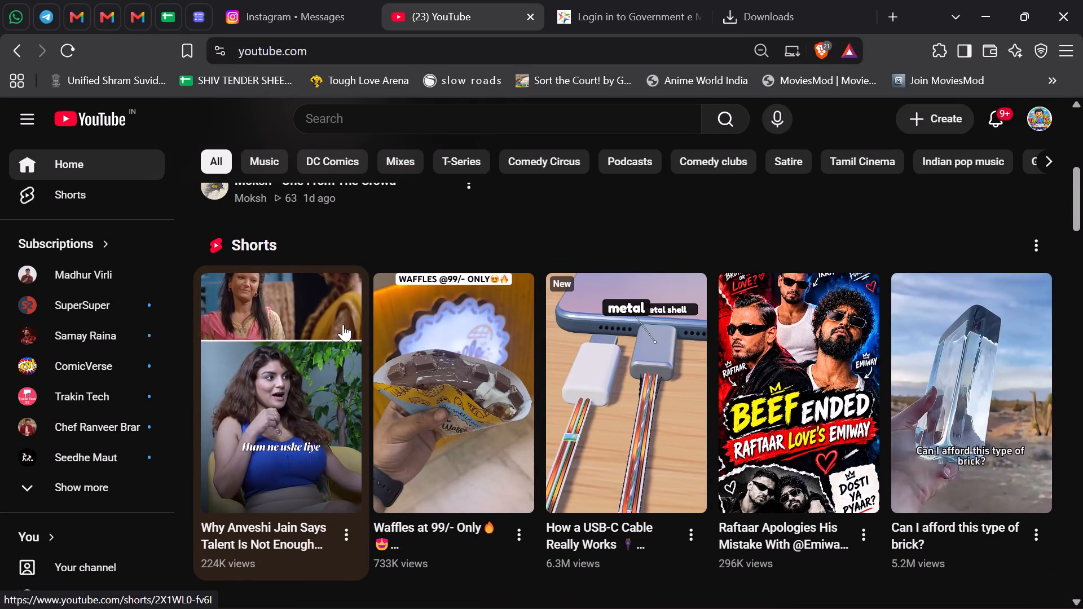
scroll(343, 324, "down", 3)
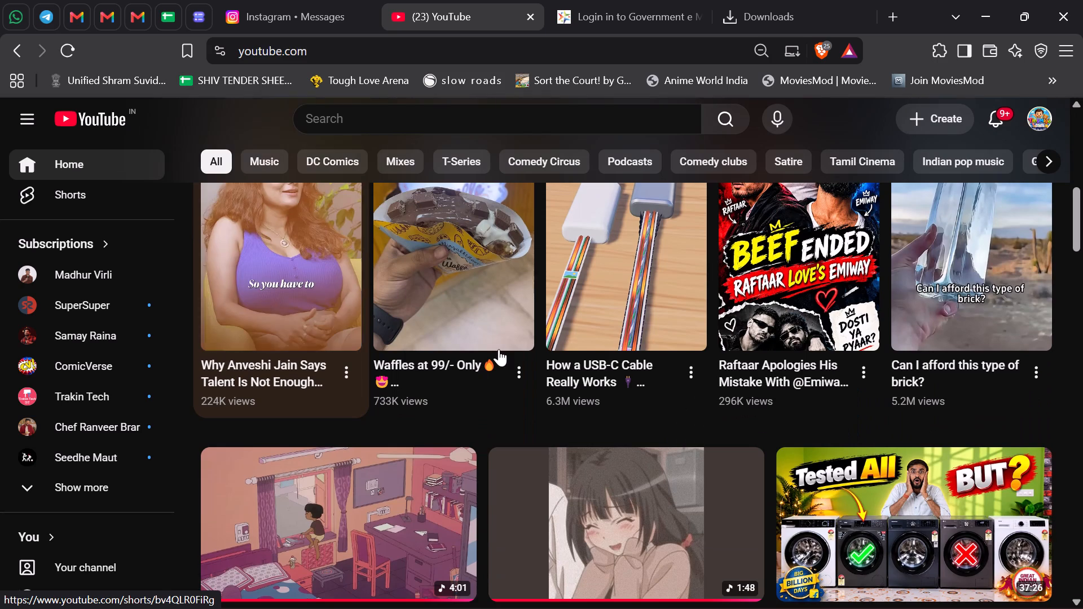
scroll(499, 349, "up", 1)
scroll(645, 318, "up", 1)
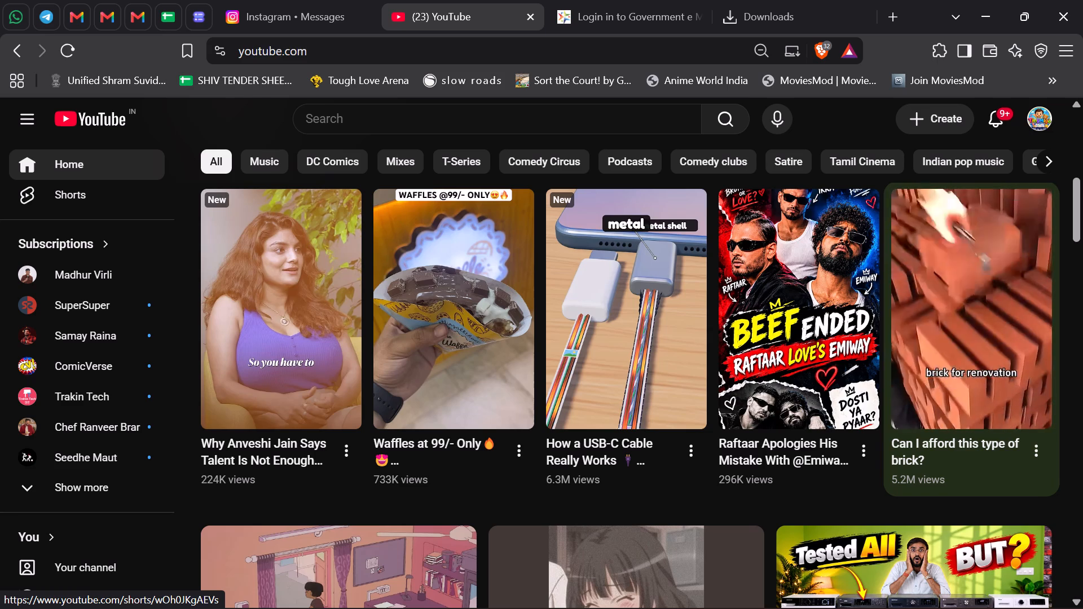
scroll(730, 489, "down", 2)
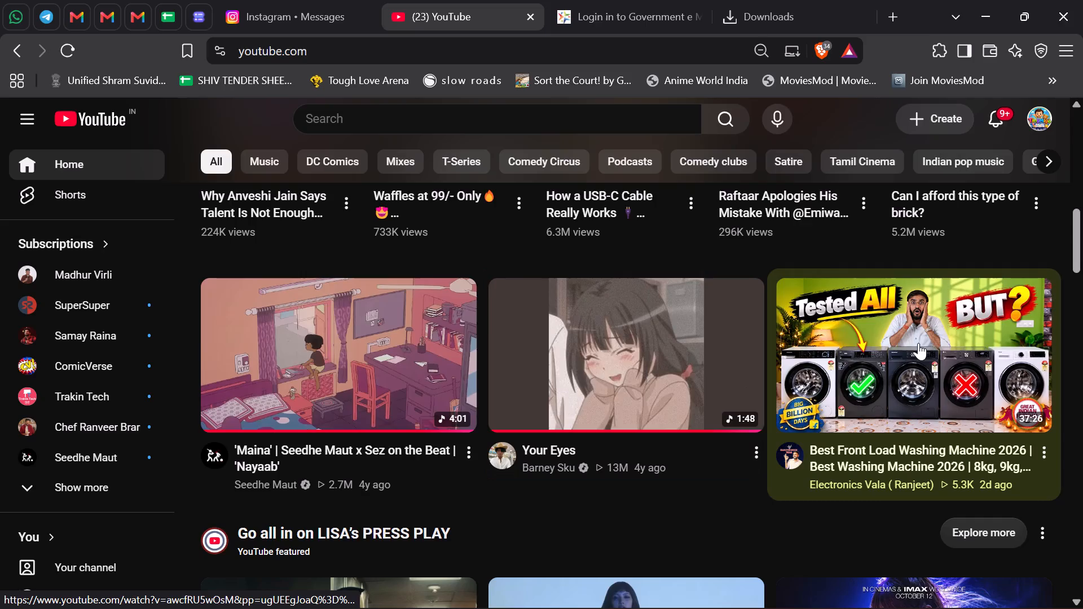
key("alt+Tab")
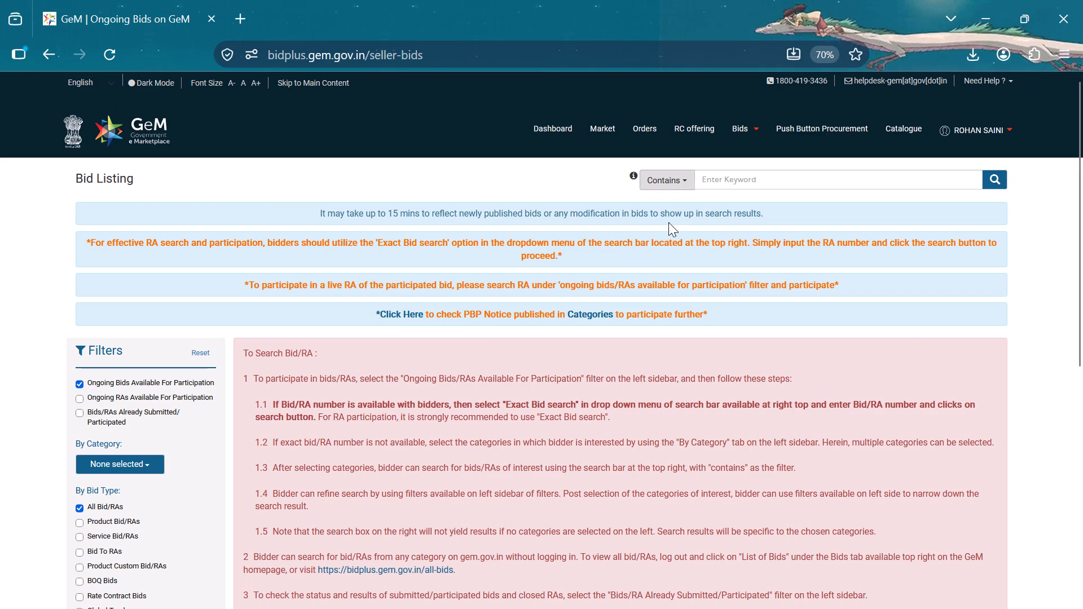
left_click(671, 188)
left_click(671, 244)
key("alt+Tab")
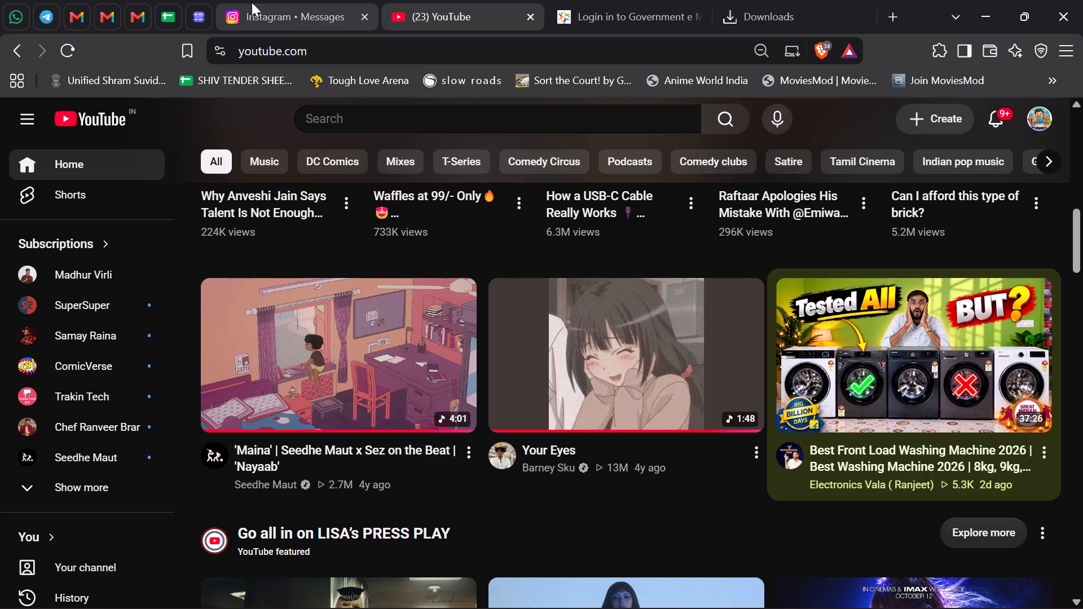
Search the computer's apps for "dr" and launch Google Drive.
type("dr")
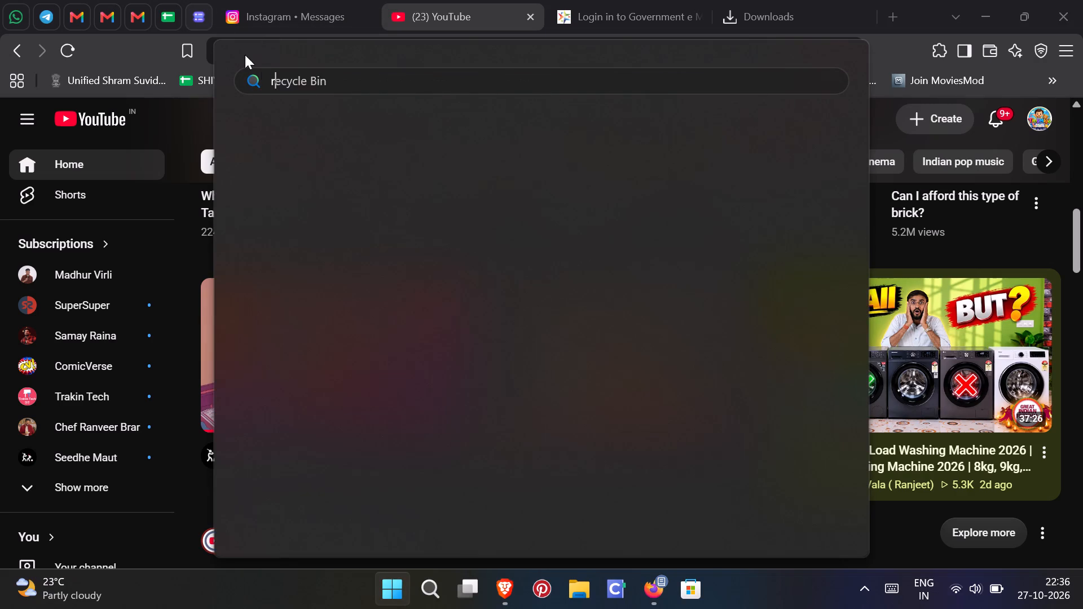
key("BackSpace")
key("r")
key("BackSpace")
key("BackSpace")
type("dr")
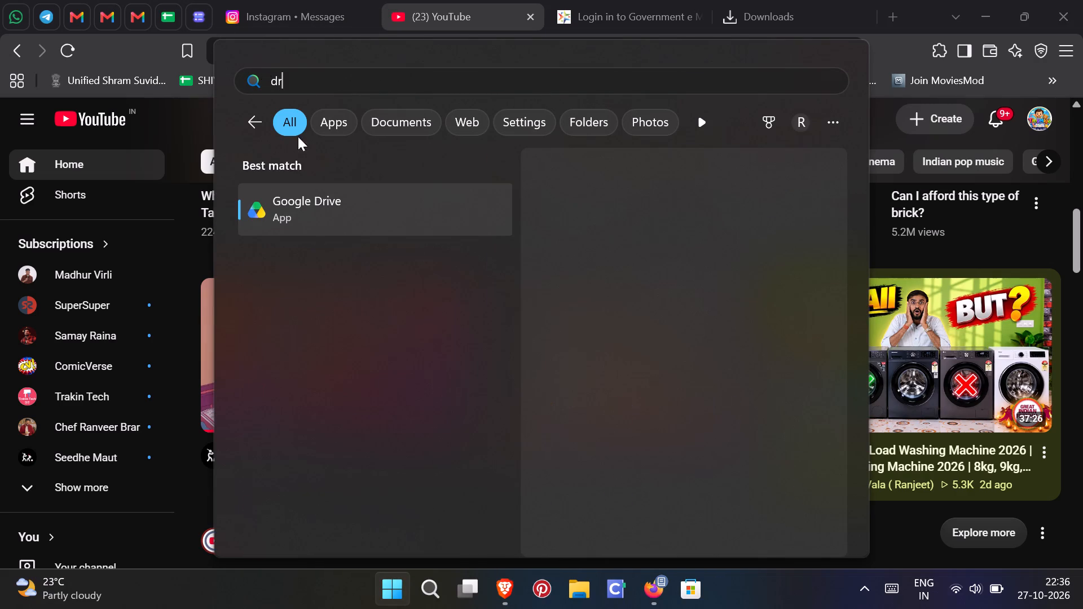
left_click(320, 214)
In the open form responses spreadsheet, copy the GEM Id GEM/2026/B/7929395 from row 145, the first bid without a fill status.
left_click(163, 17)
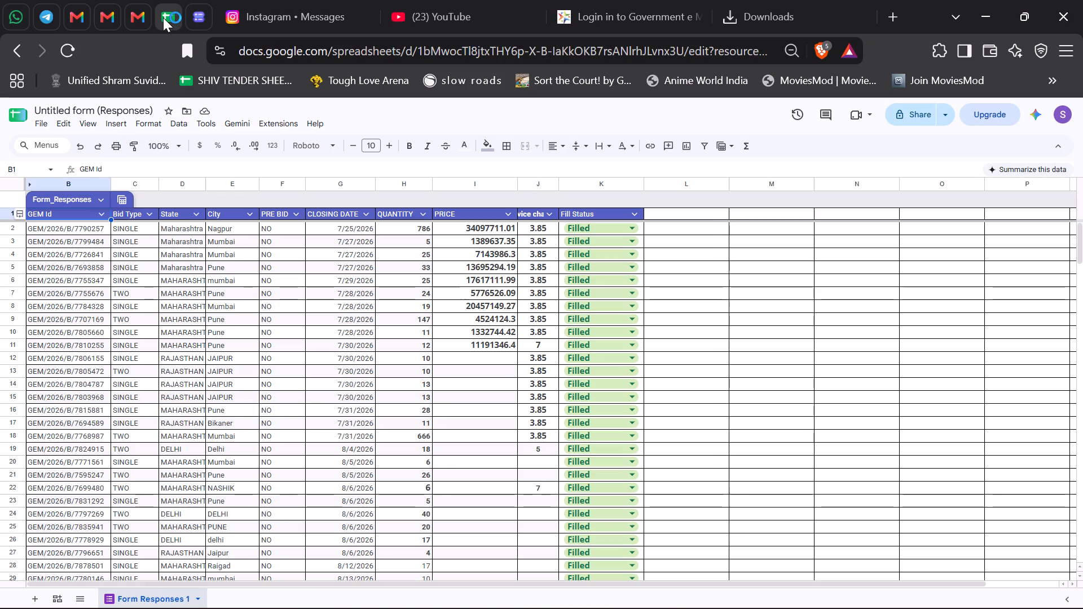
scroll(131, 347, "down", 14)
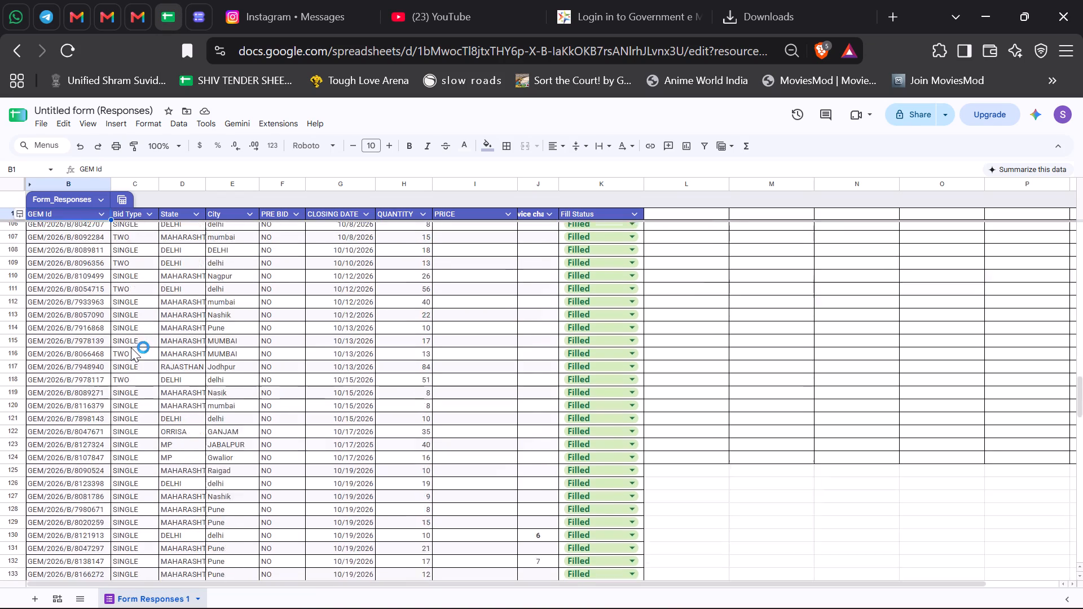
scroll(131, 347, "down", 2)
scroll(131, 347, "up", 1)
left_click(63, 319)
key("ctrl+c")
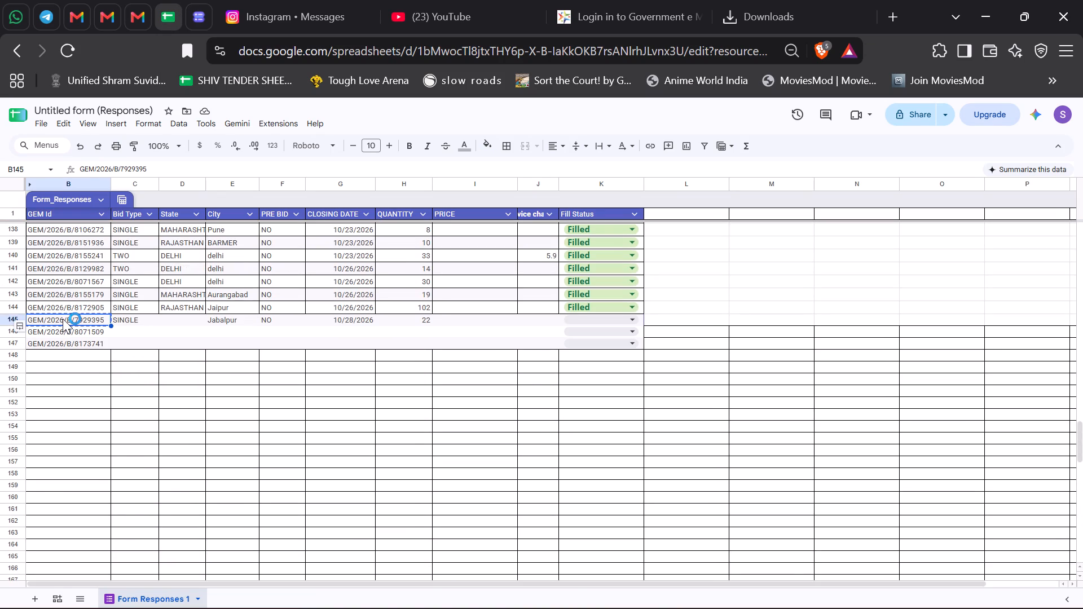
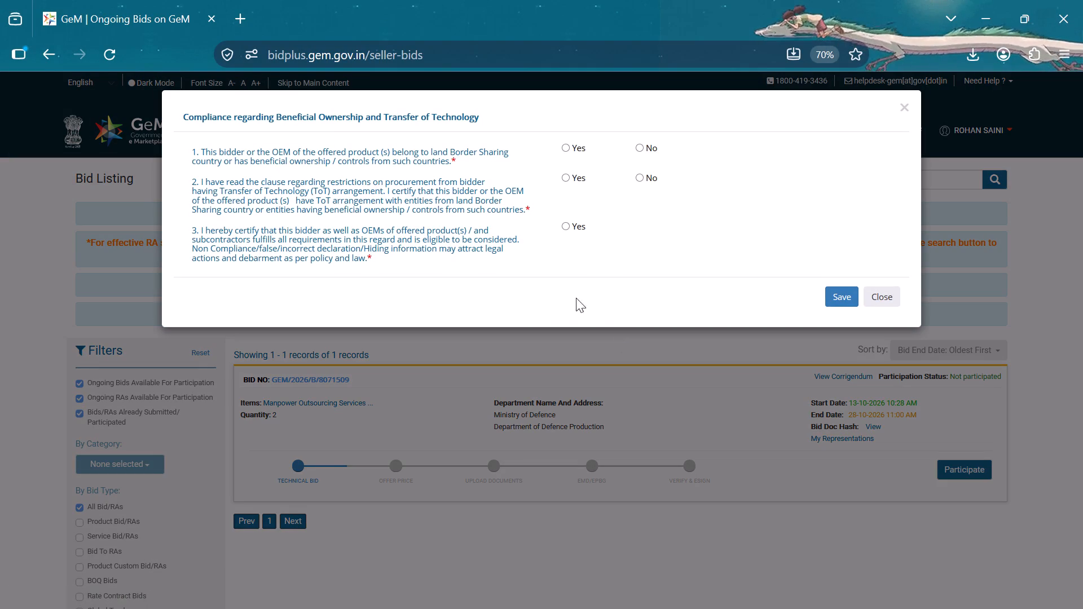
In the beneficial ownership and technology transfer compliance form, answer No to questions 1 and 2 and Yes to the certification in question 3.
left_click(569, 223)
left_click(649, 173)
left_click(650, 149)
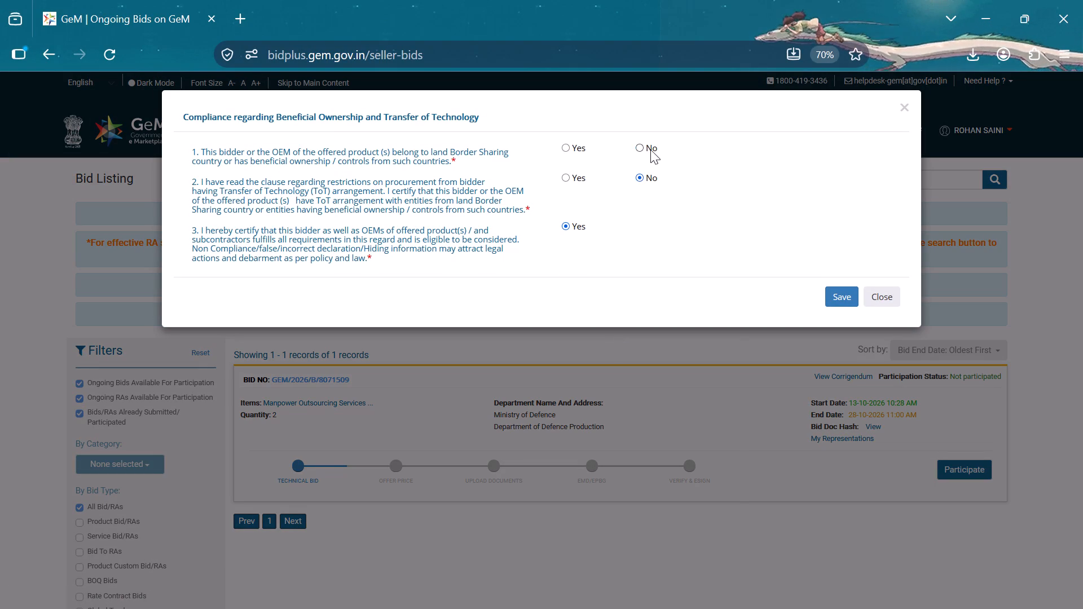
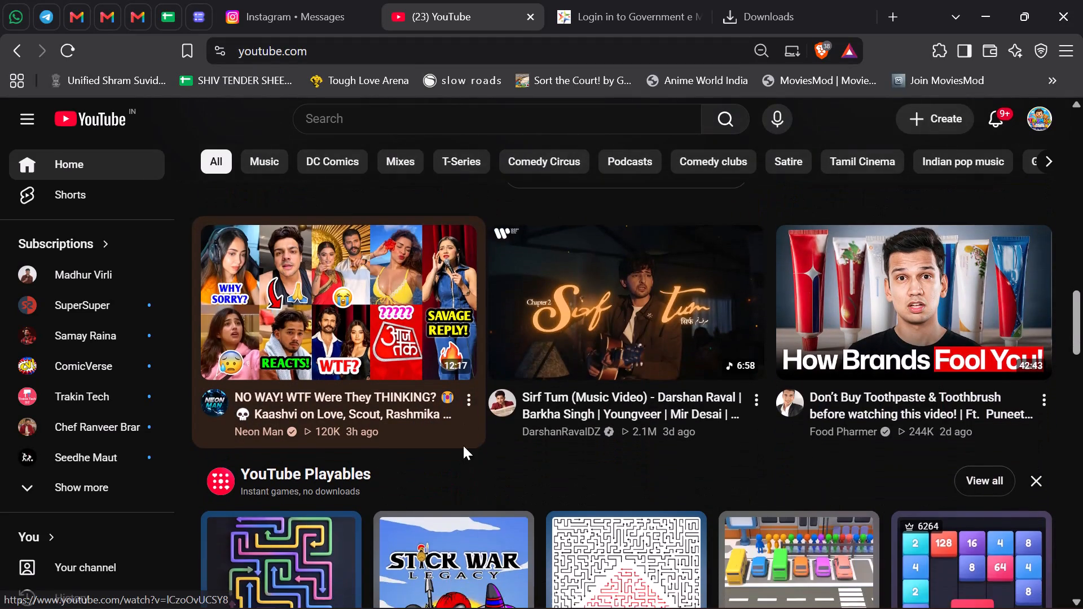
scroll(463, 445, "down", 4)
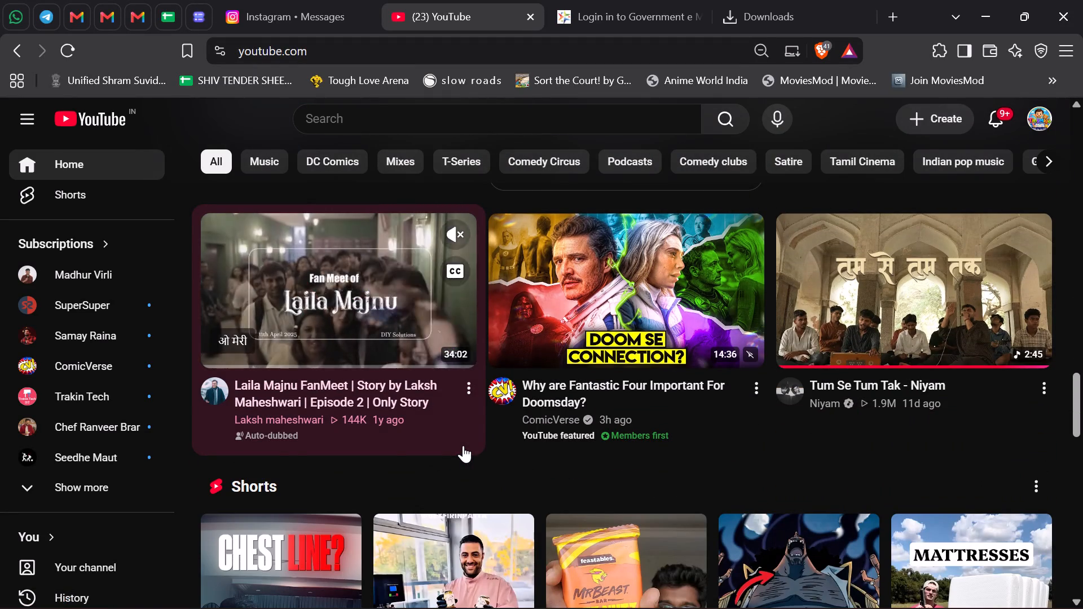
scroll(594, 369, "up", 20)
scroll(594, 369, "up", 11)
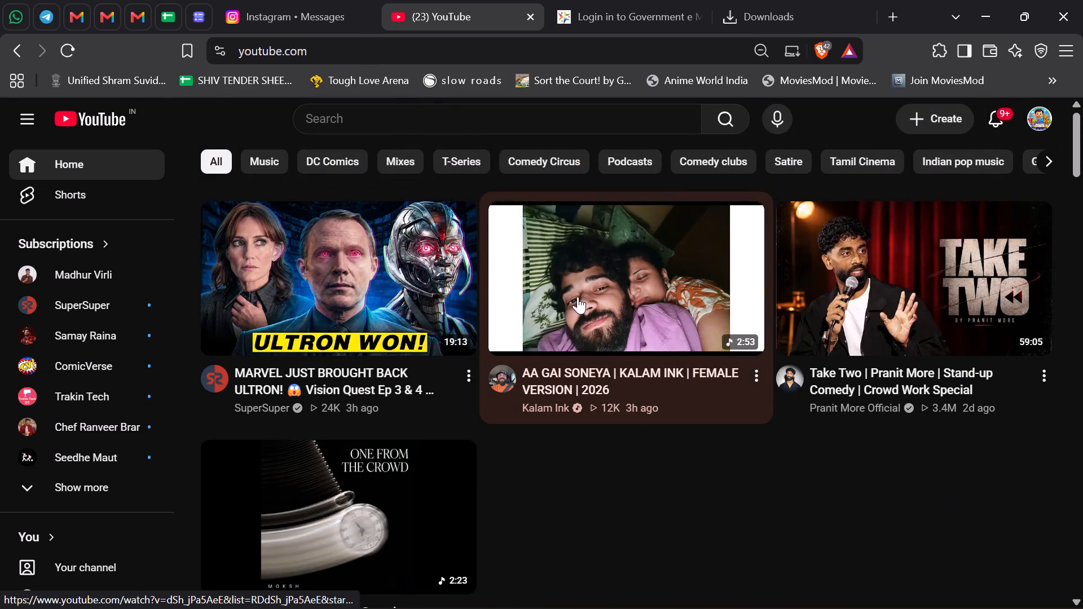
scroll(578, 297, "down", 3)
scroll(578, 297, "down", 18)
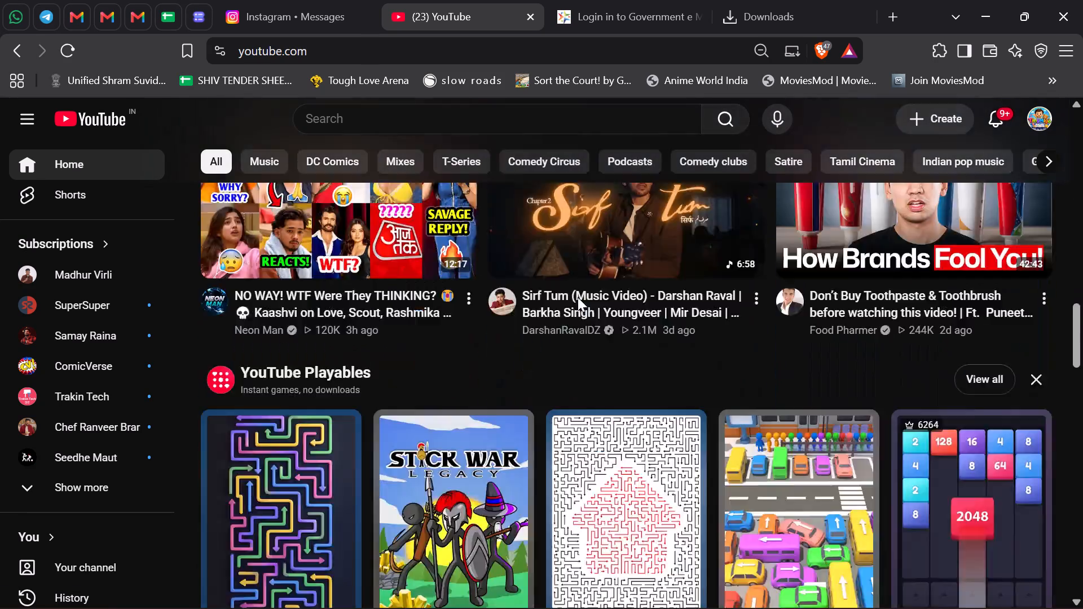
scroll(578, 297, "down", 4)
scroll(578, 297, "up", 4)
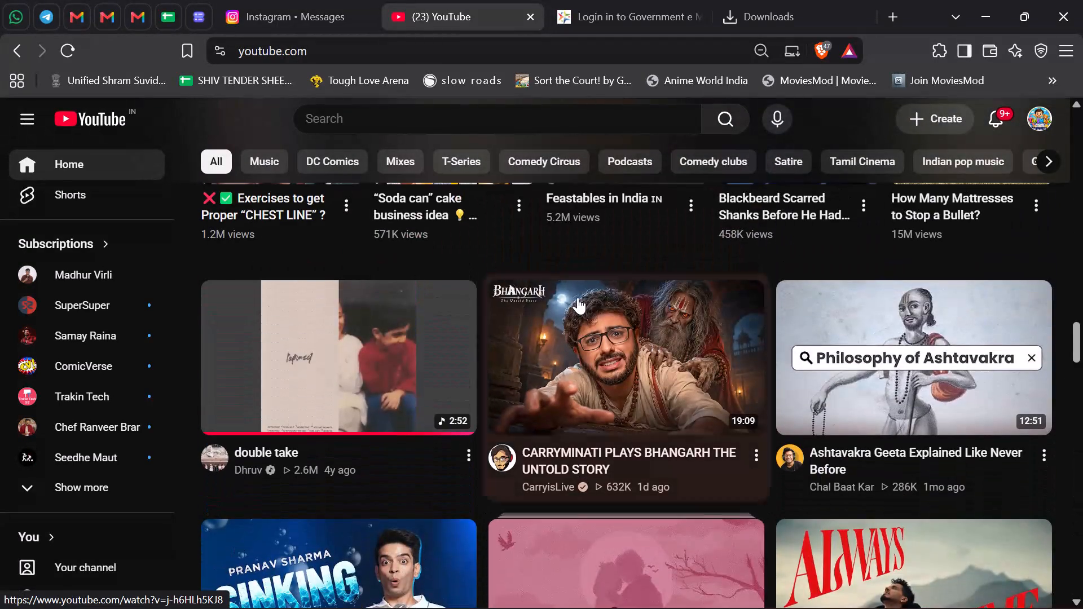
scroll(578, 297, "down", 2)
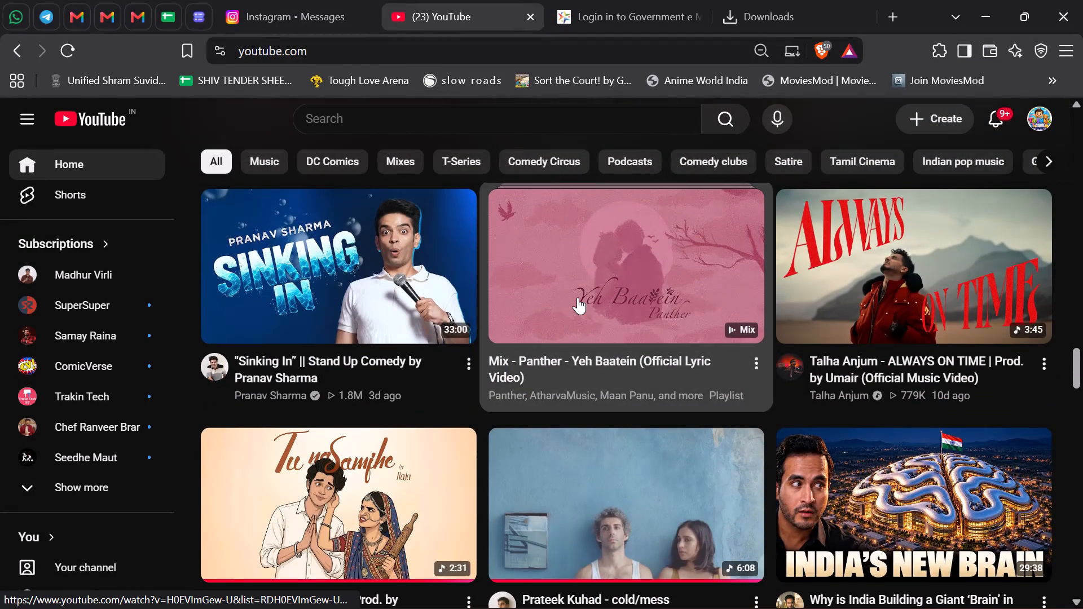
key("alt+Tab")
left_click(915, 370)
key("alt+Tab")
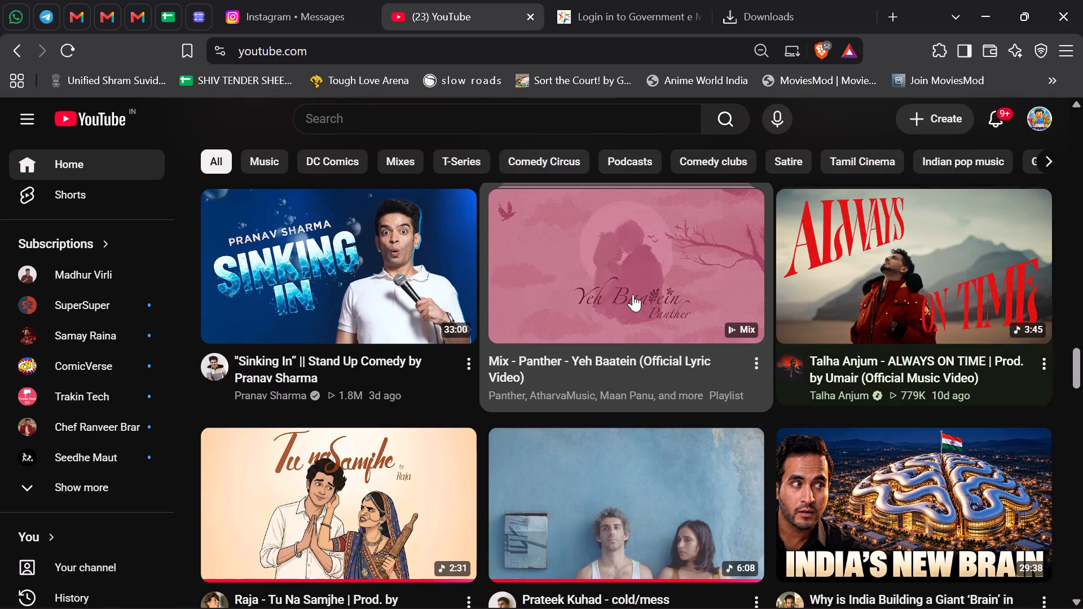
Filter the YouTube home feed to Music and browse the listed videos.
left_click(445, 114)
left_click(272, 159)
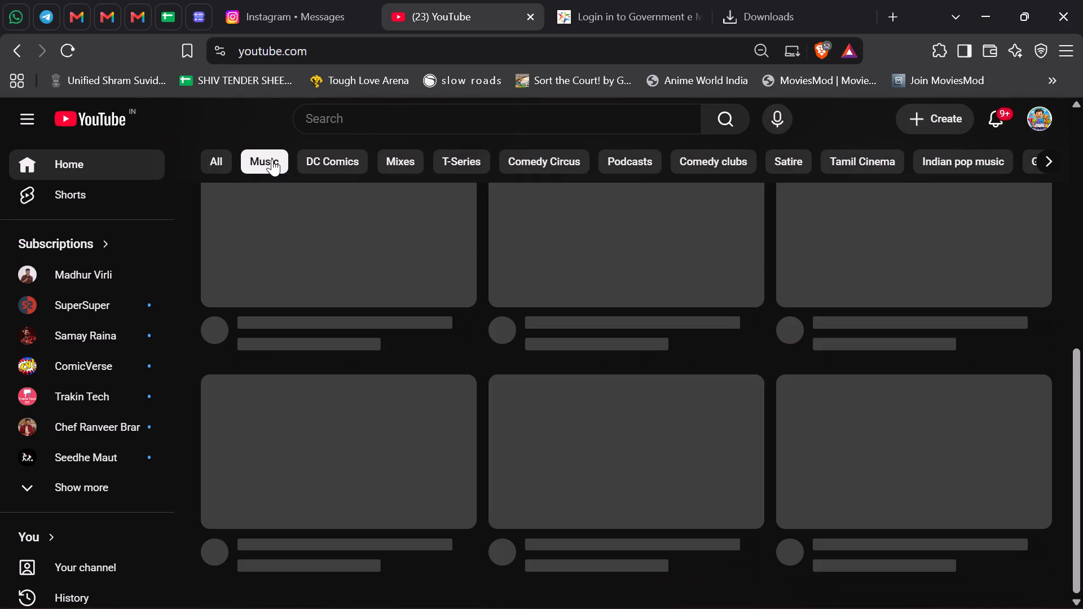
scroll(395, 354, "up", 9)
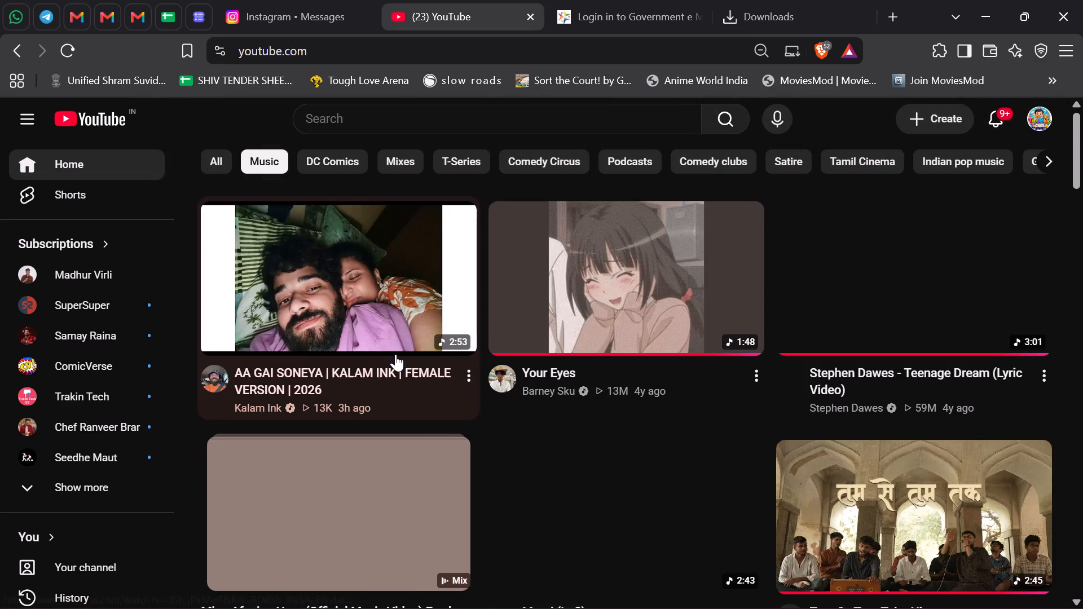
scroll(395, 354, "down", 1)
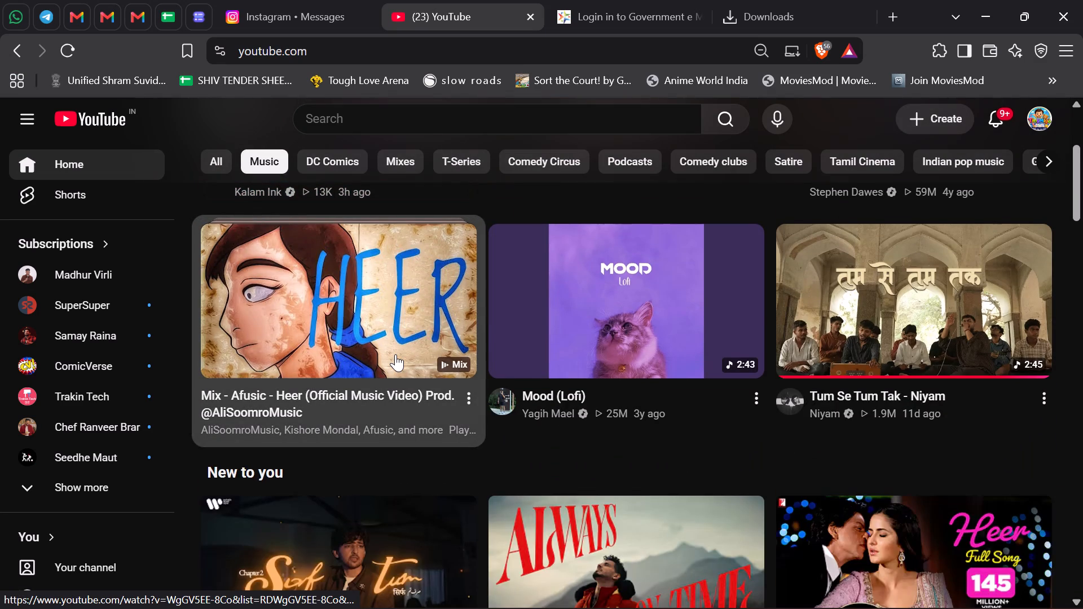
Switch to the GeM bidding page in Firefox and set the offered Skill Category to Skilled.
key("alt+Tab")
scroll(658, 429, "down", 2)
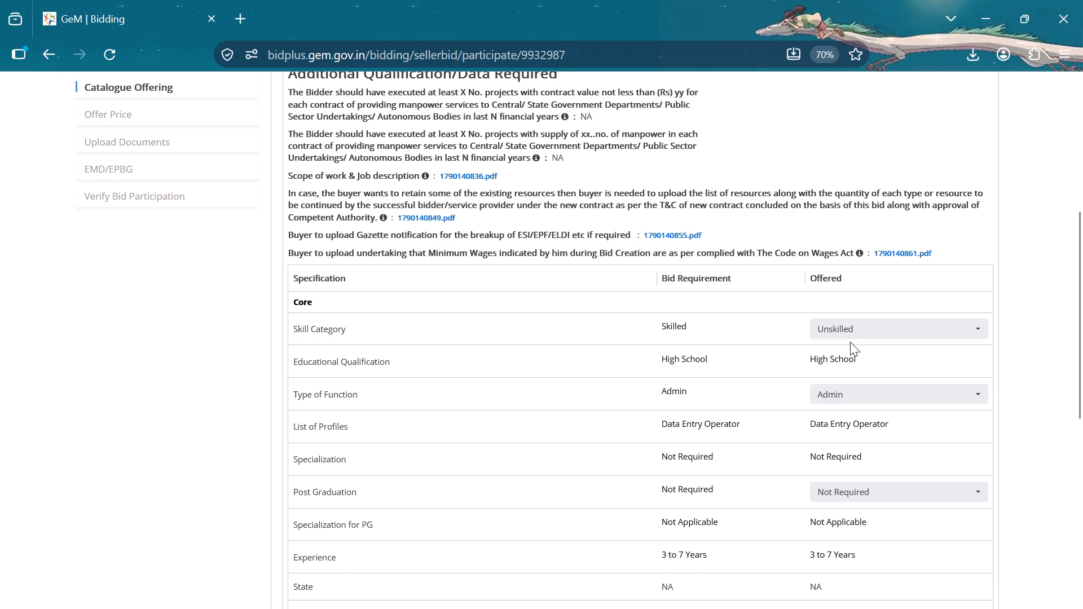
left_click(854, 336)
left_click(834, 394)
Choose Delhi as the offered state/UT where geographical presence is required.
scroll(831, 436, "down", 1)
left_click(834, 492)
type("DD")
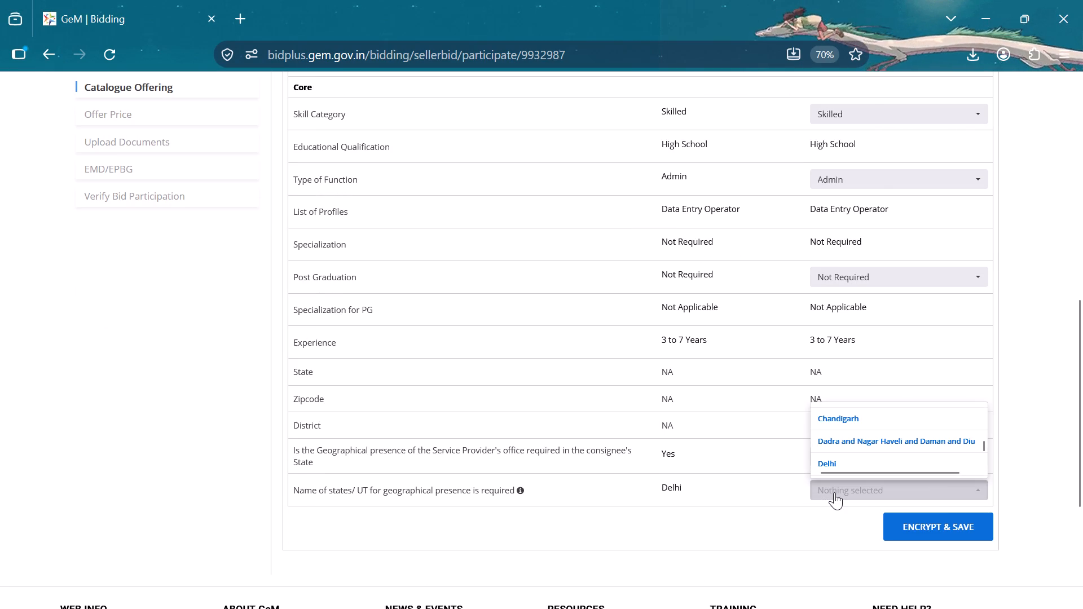
Confirm Delhi as the offered state/UT, and encrypt and save the catalogue offering.
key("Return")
left_click(910, 528)
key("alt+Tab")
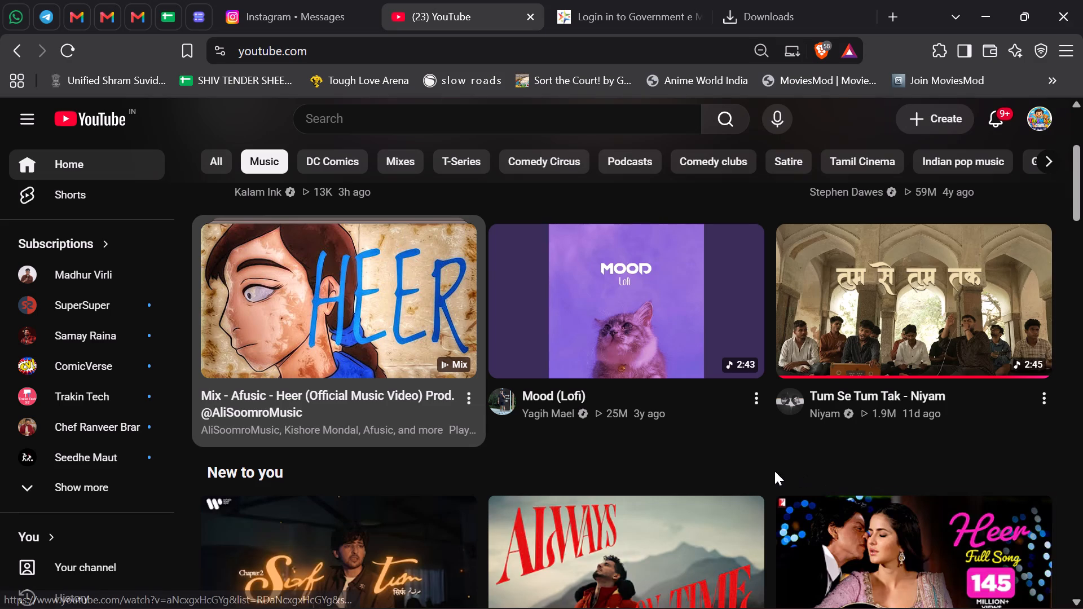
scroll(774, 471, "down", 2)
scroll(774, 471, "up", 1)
Switch back to the GeM bidding page in Firefox and continue from the saved Catalogue Offering to the next bid participation stage.
key("alt+Tab")
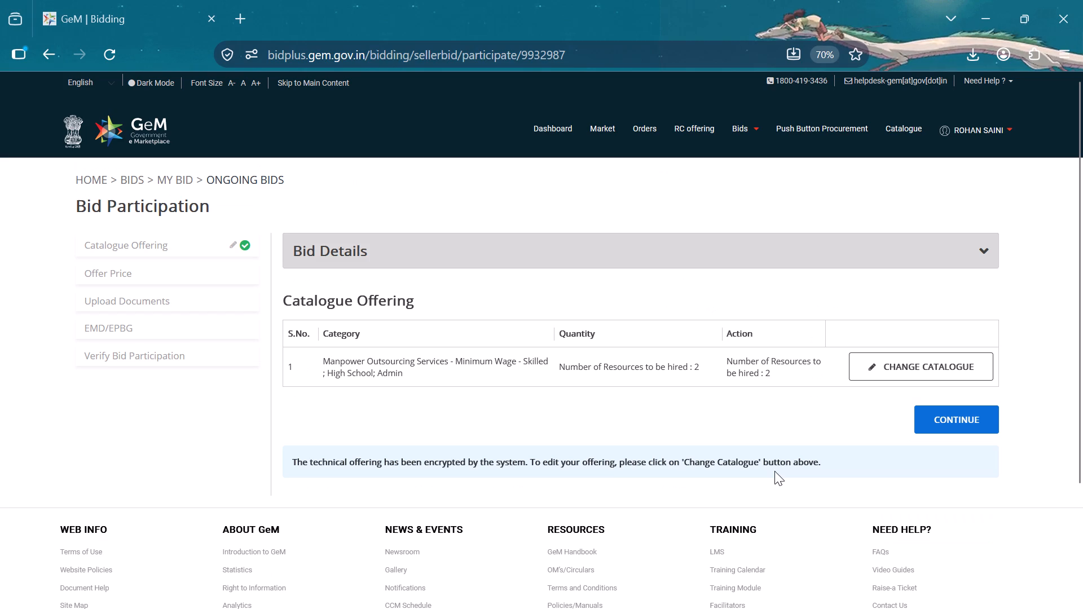
left_click(912, 426)
left_click(922, 426)
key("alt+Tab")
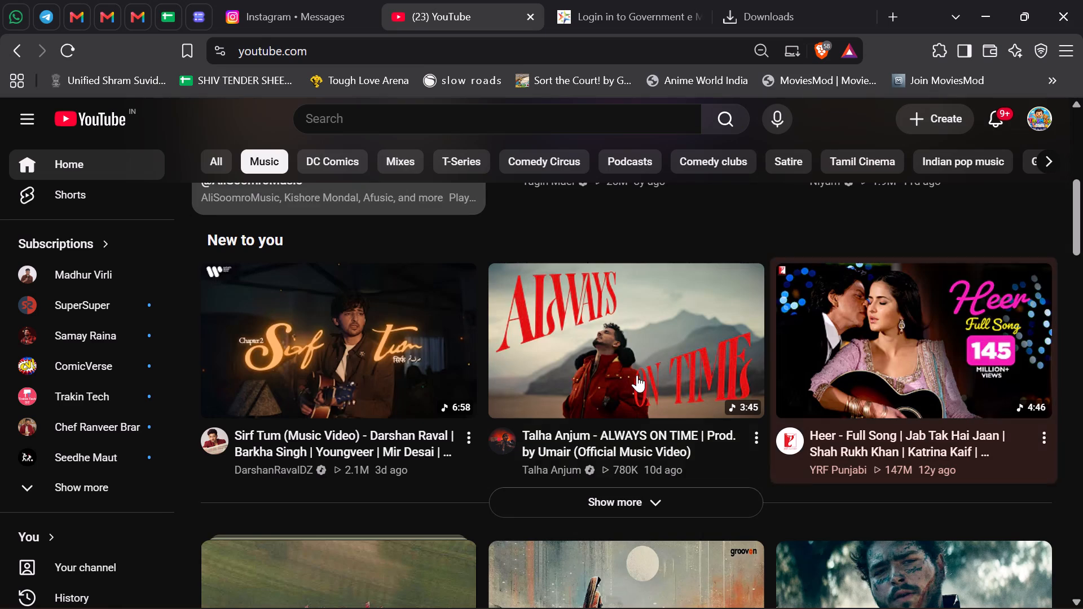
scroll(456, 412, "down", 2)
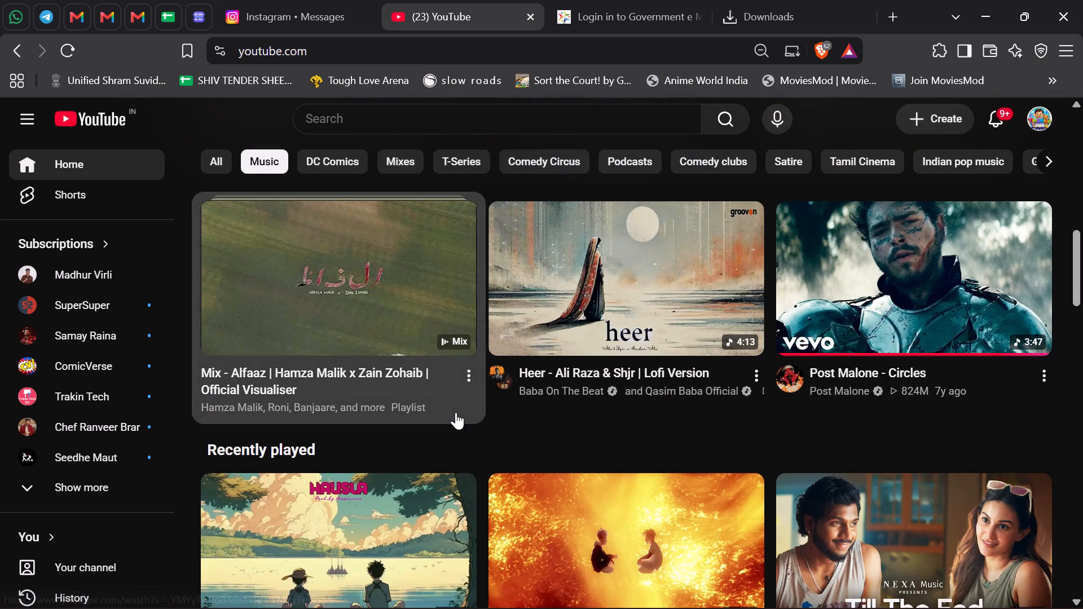
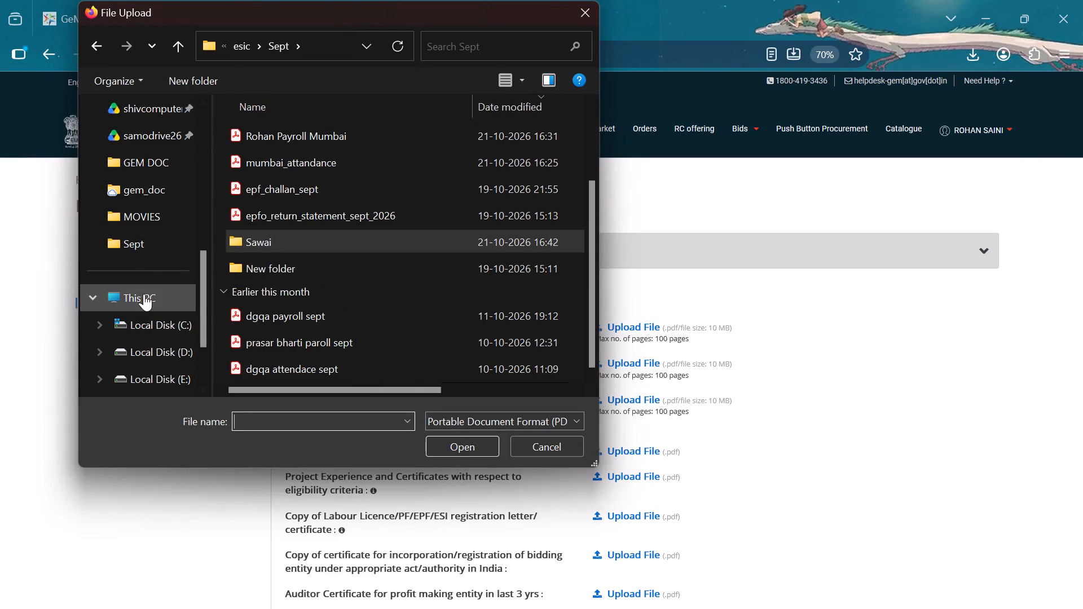
Browse to Local Disk (D:) to find the PDF for the bid document upload.
scroll(144, 294, "down", 1)
left_click(148, 249)
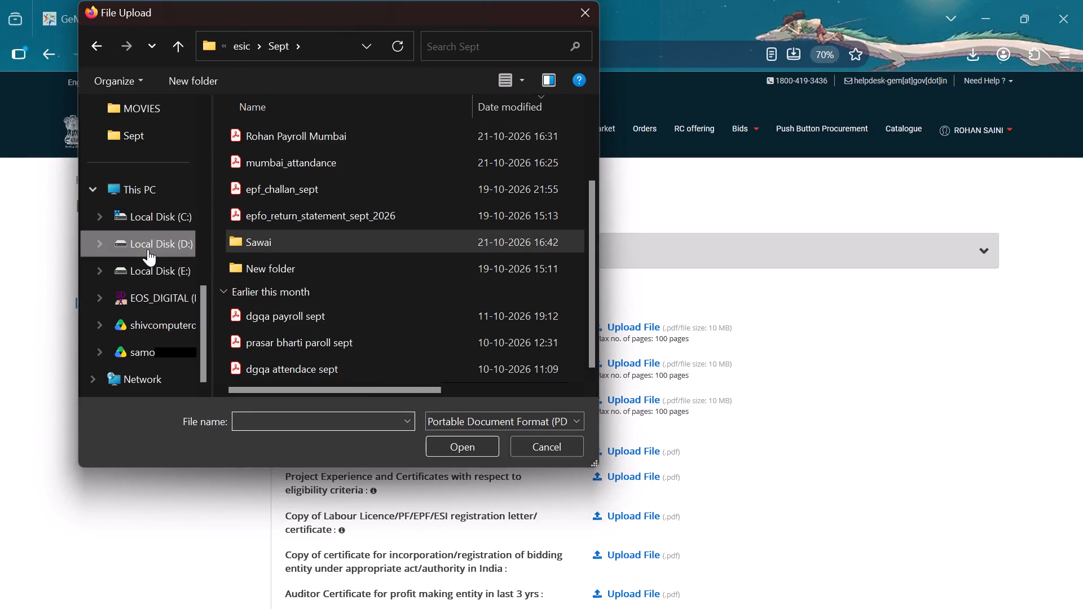
Upload expirence_criteria_shiv from the GEM DOC folder in the Shiv company's Google Drive as the Experience Criteria document.
scroll(316, 319, "down", 5)
left_click(146, 341)
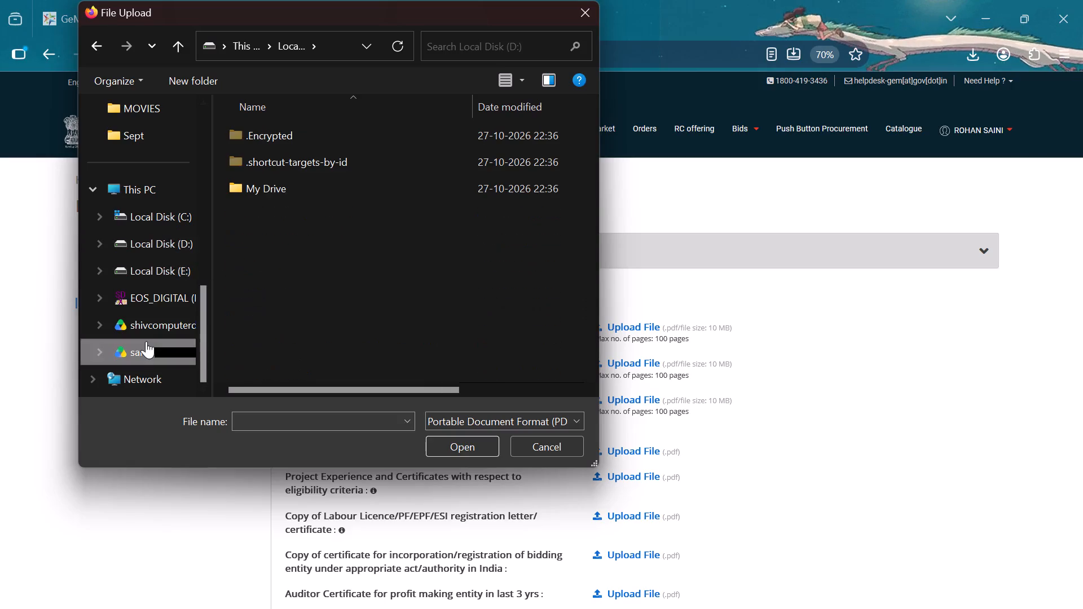
left_click(147, 329)
double_click(289, 194)
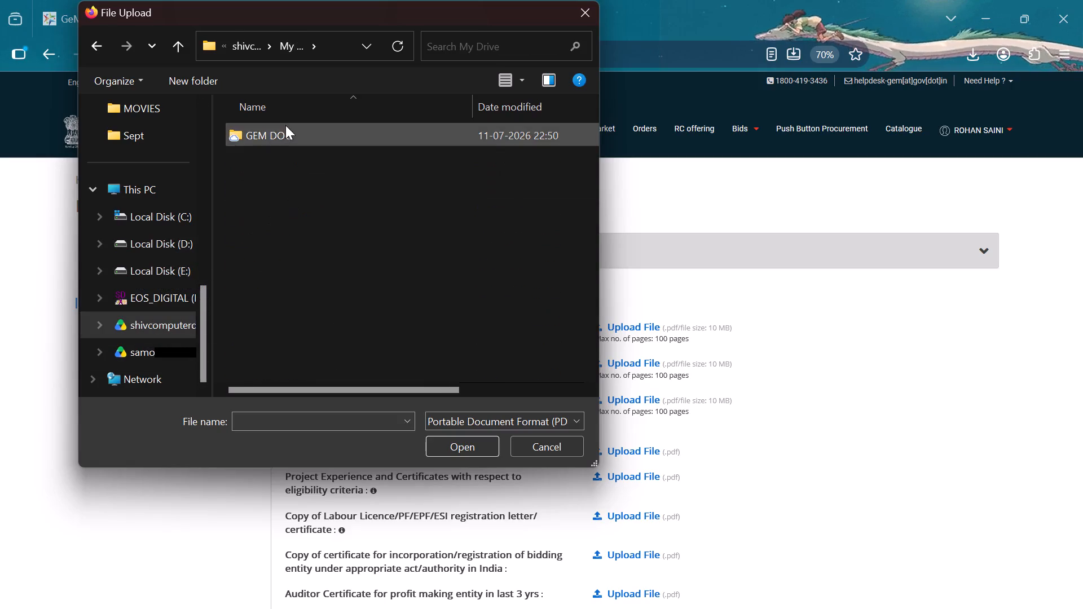
double_click(285, 125)
scroll(315, 286, "down", 7)
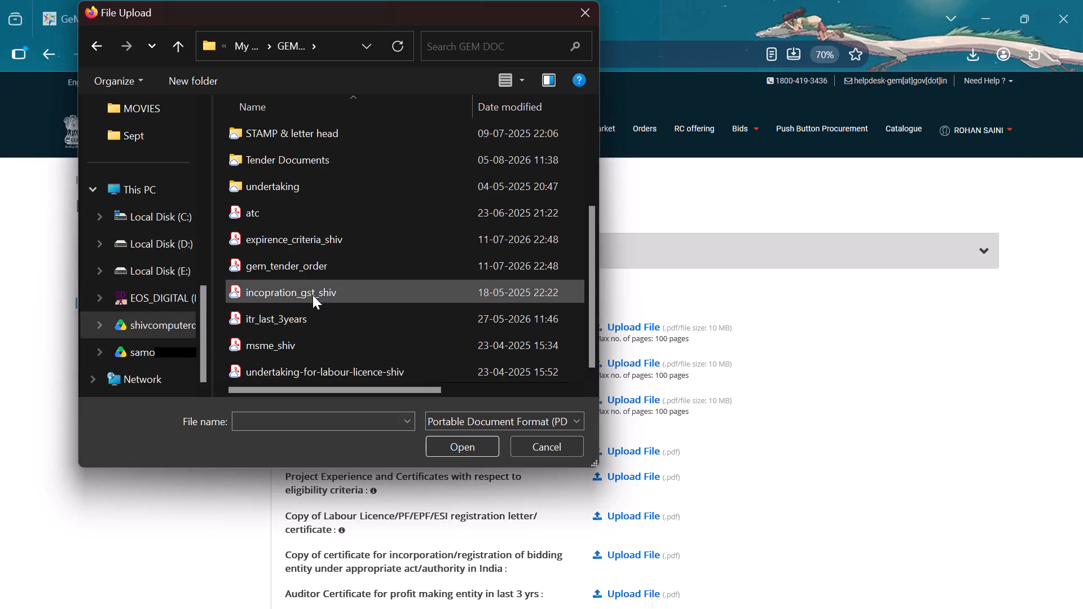
double_click(309, 245)
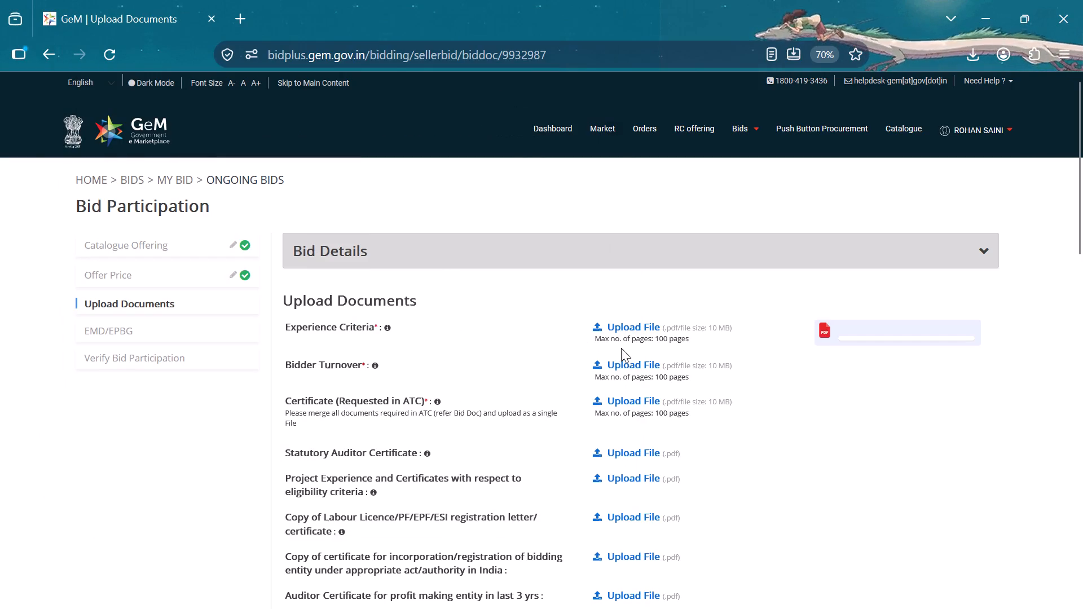
Upload itr_last_3years from the GEM DOC folder as the Bidder Turnover document.
left_click(619, 360)
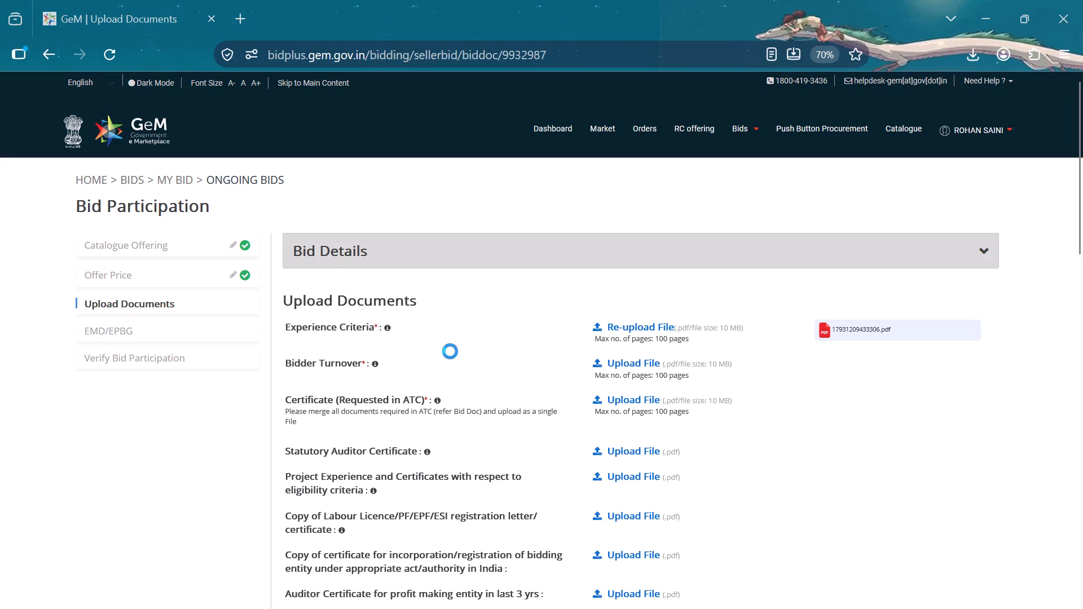
scroll(450, 351, "down", 7)
scroll(367, 357, "down", 20)
scroll(367, 357, "down", 2)
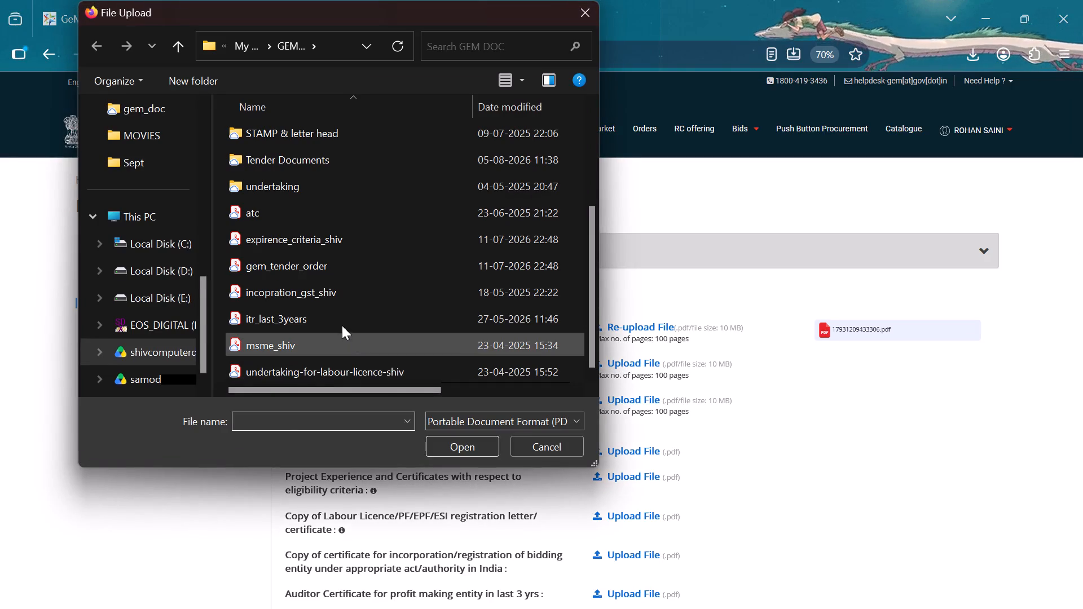
double_click(338, 314)
Start the file upload for the Certificate (Requested in ATC) requirement.
left_click(610, 397)
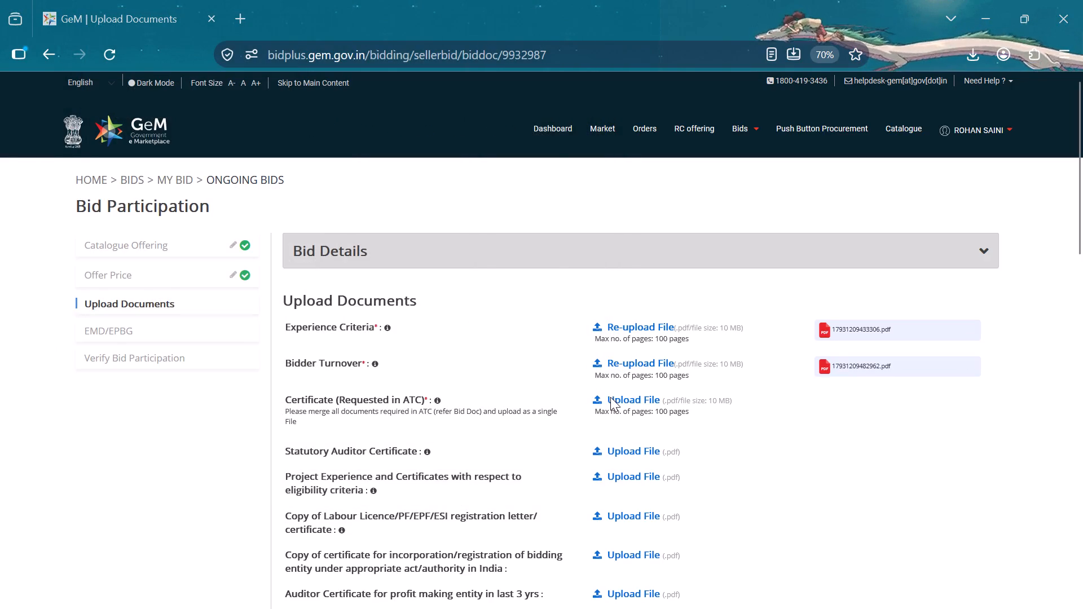
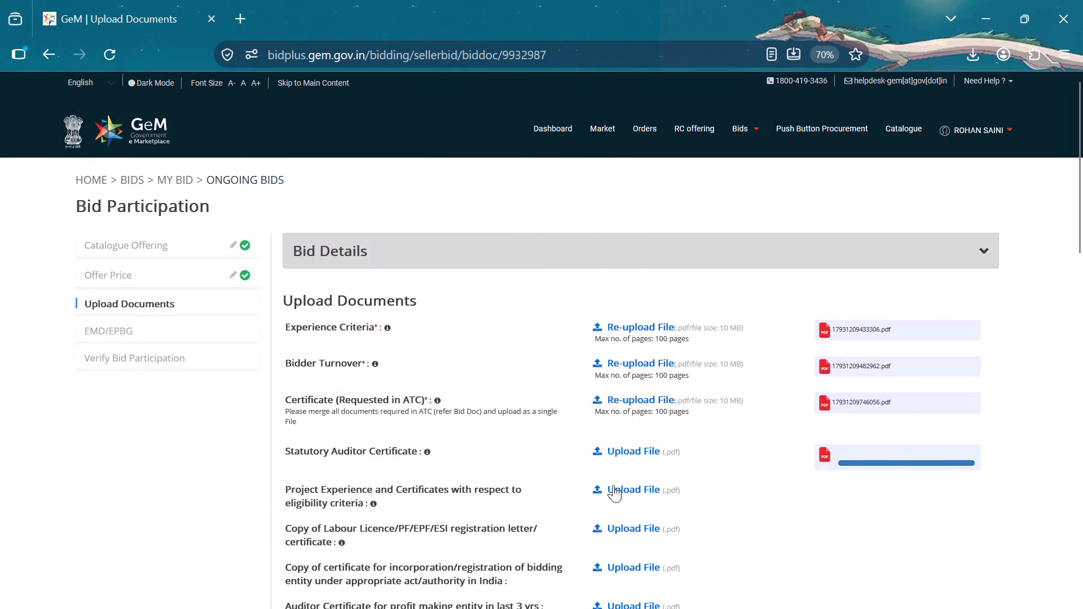
Upload expirence_criteria_shiv from the GEM DOC folder as the Project Experience and Certificates document.
scroll(337, 408, "down", 13)
scroll(314, 379, "down", 20)
scroll(314, 379, "down", 1)
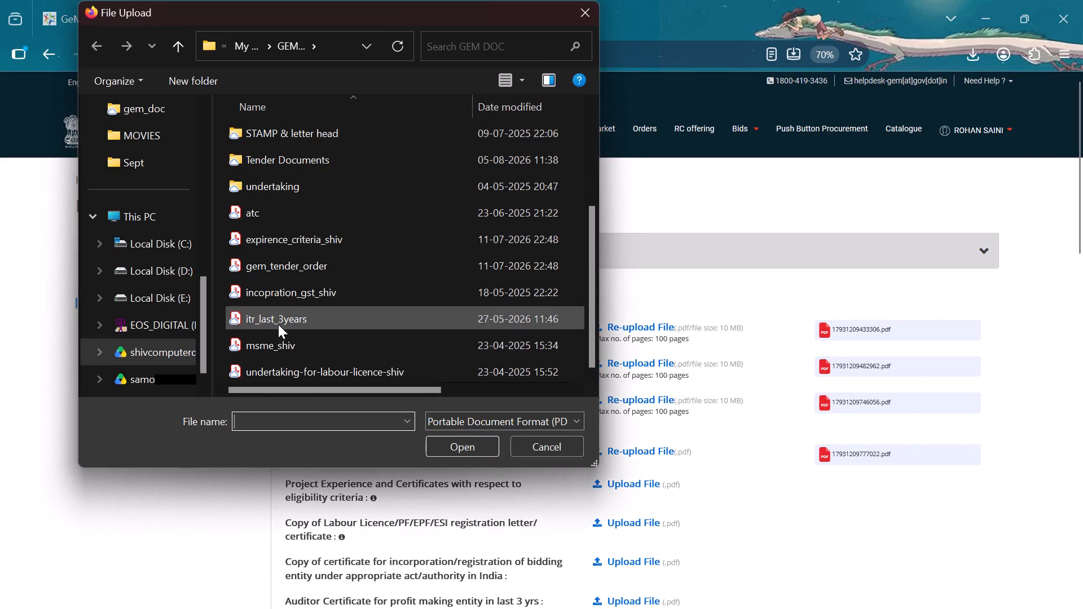
scroll(278, 324, "down", 20)
scroll(278, 324, "down", 6)
double_click(324, 249)
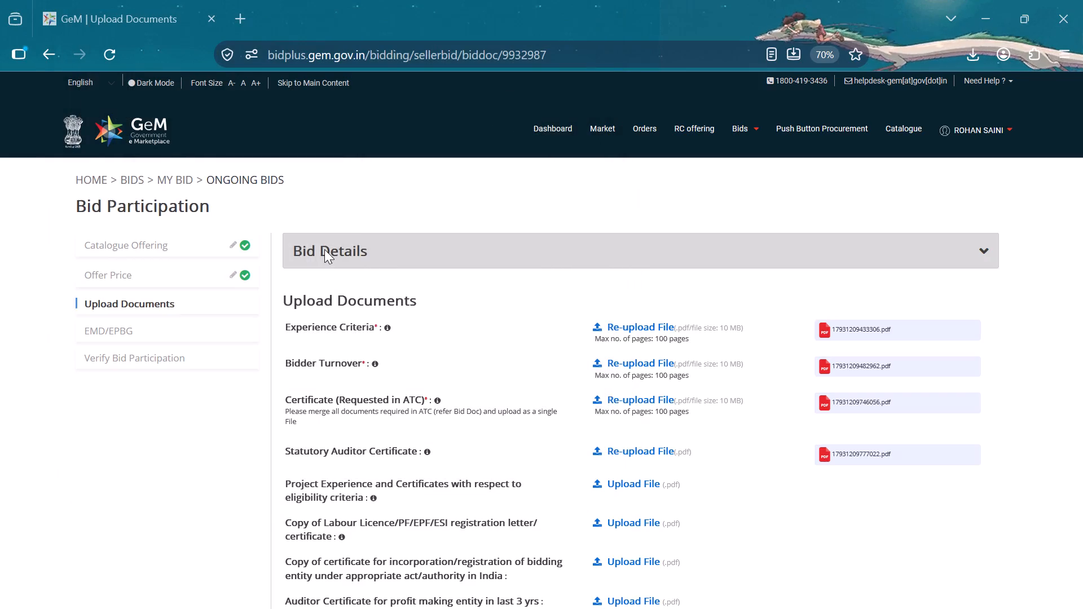
Upload undertaking-for-labour-licence-shiv from the GEM DOC folder as the Labour Licence/PF/EPF/ESI registration document.
scroll(438, 324, "down", 2)
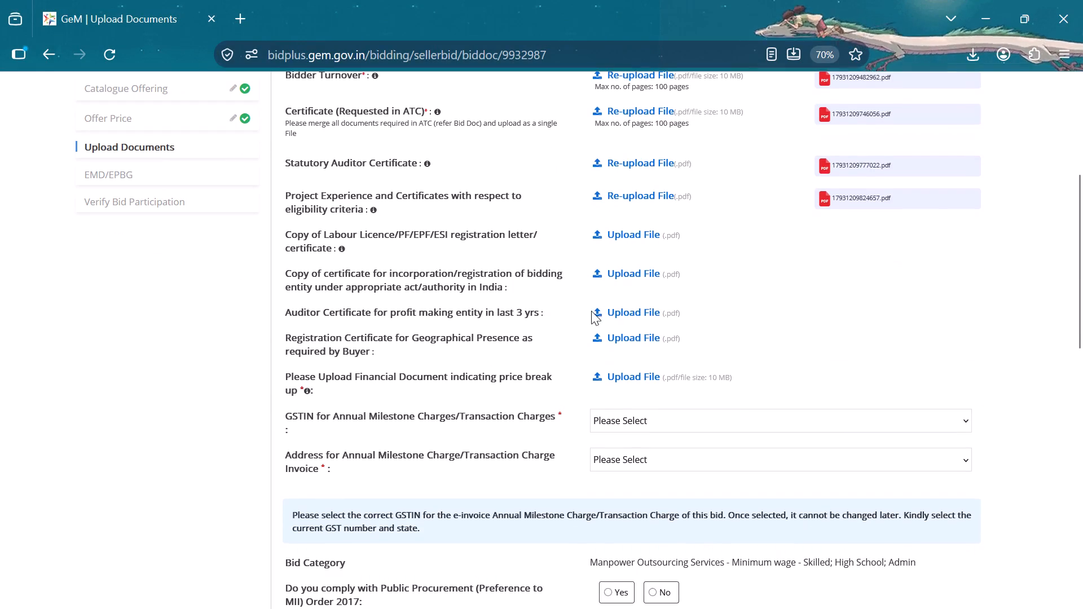
left_click(638, 241)
scroll(525, 262, "down", 20)
scroll(525, 262, "down", 2)
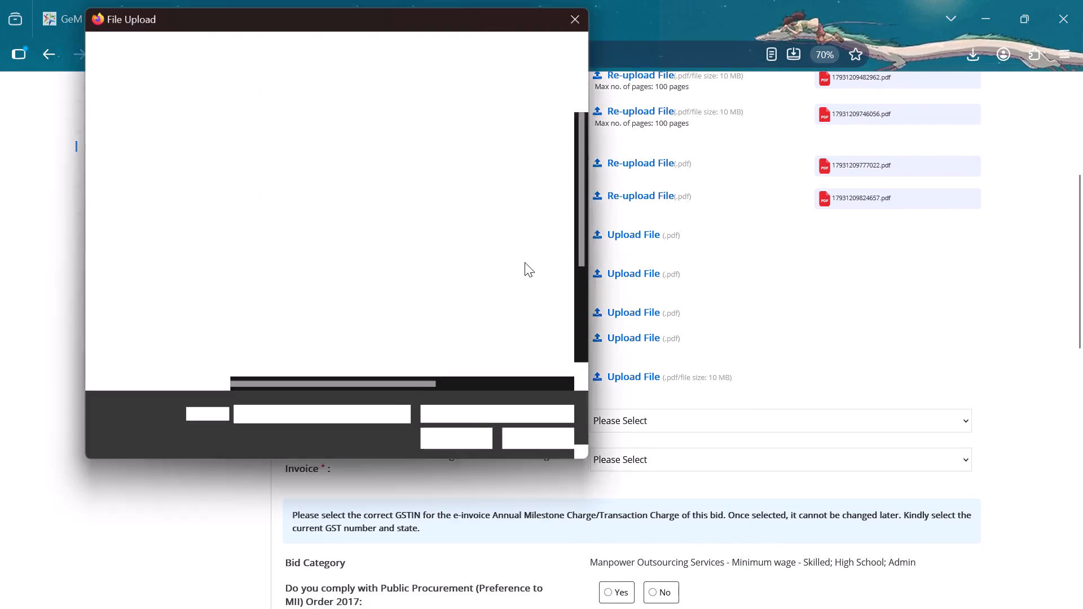
scroll(525, 262, "down", 20)
scroll(525, 262, "down", 3)
left_click(409, 354)
double_click(404, 371)
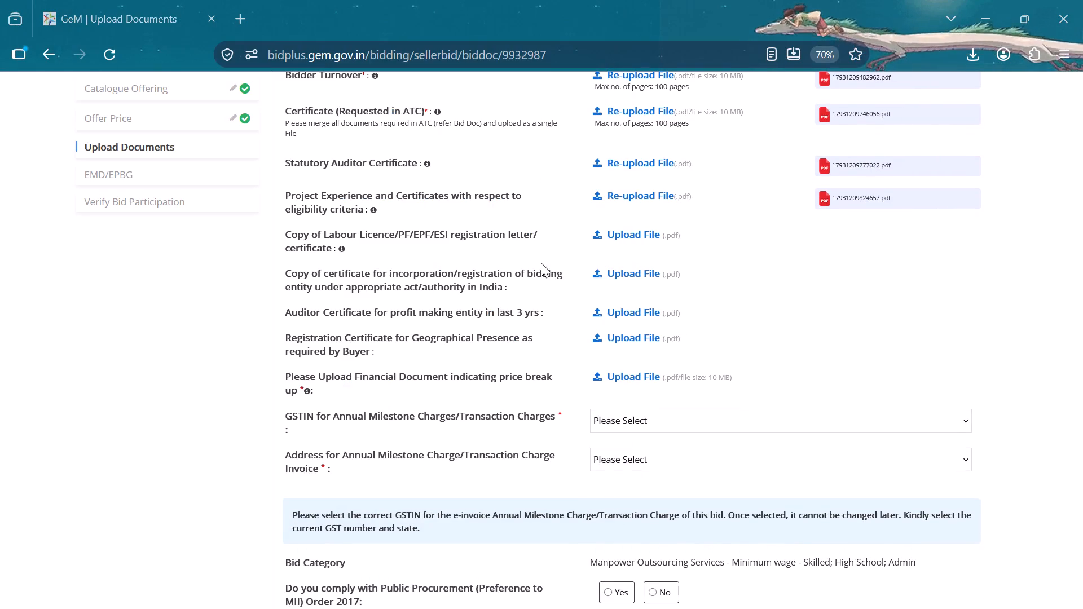
Upload incopration_gst_shiv from the GEM DOC folder as the bidding entity's incorporation/registration certificate.
left_click(619, 283)
left_click(622, 270)
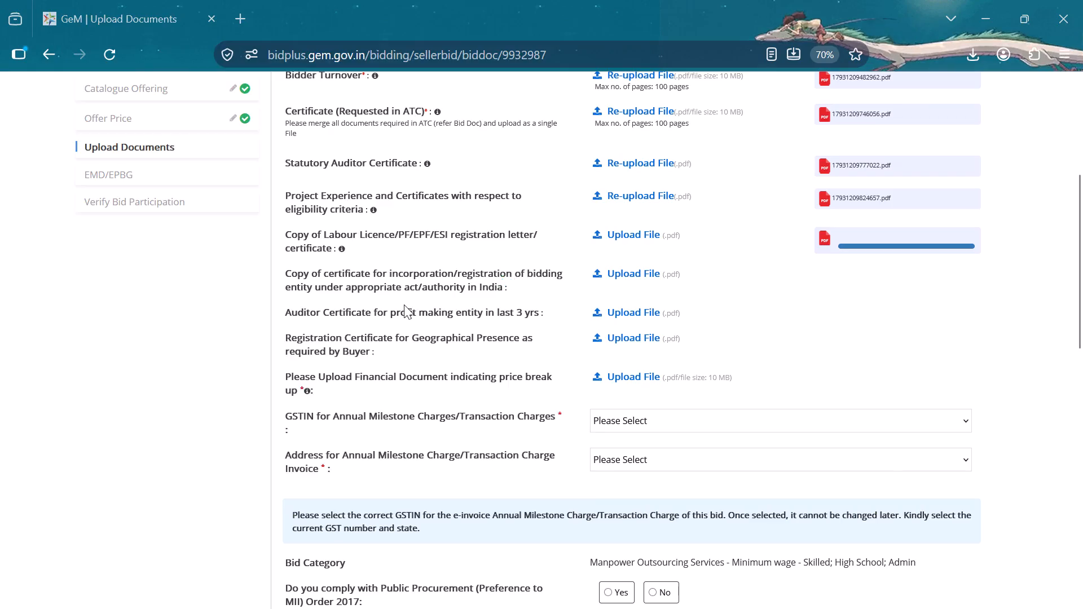
scroll(404, 304, "down", 6)
double_click(351, 301)
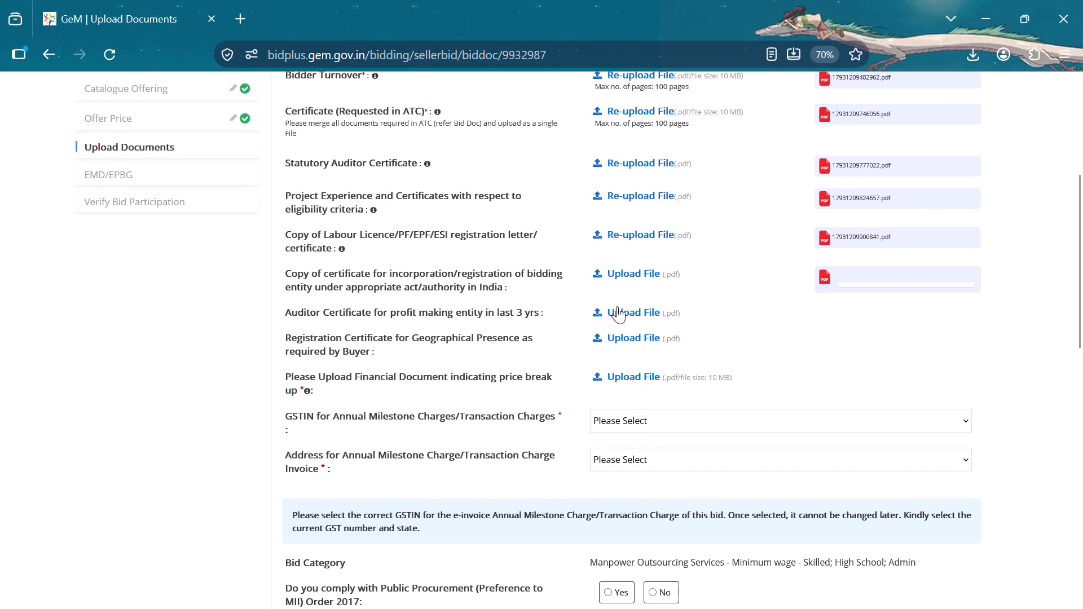
Upload itr_last_3years from the GEM DOC folder as the Auditor Certificate for profit making entity in last 3 yrs.
left_click(641, 302)
left_click(641, 308)
scroll(457, 314, "down", 4)
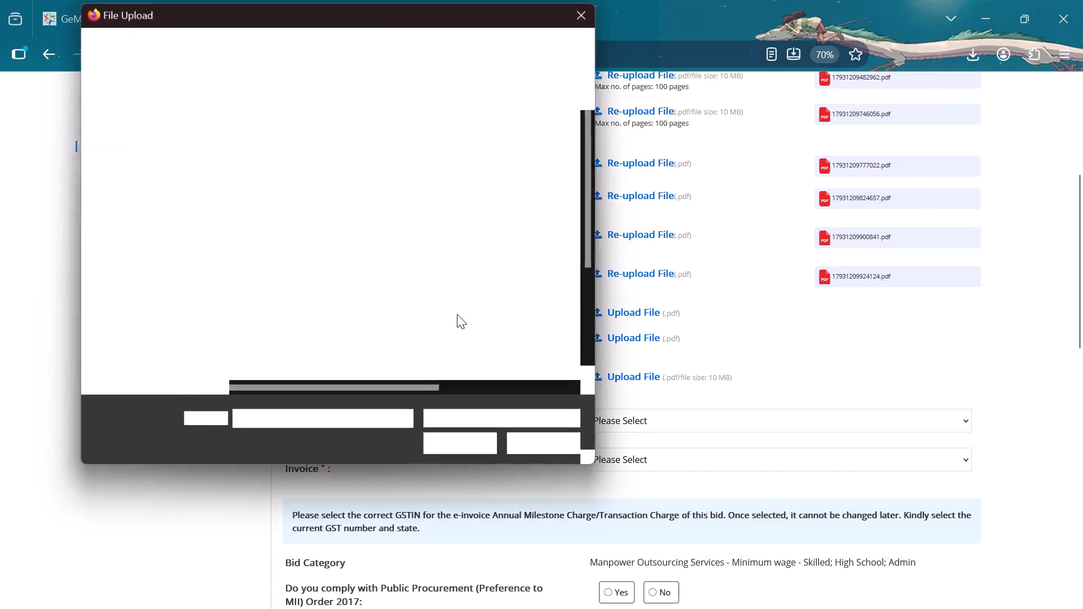
scroll(457, 314, "down", 12)
triple_click(354, 316)
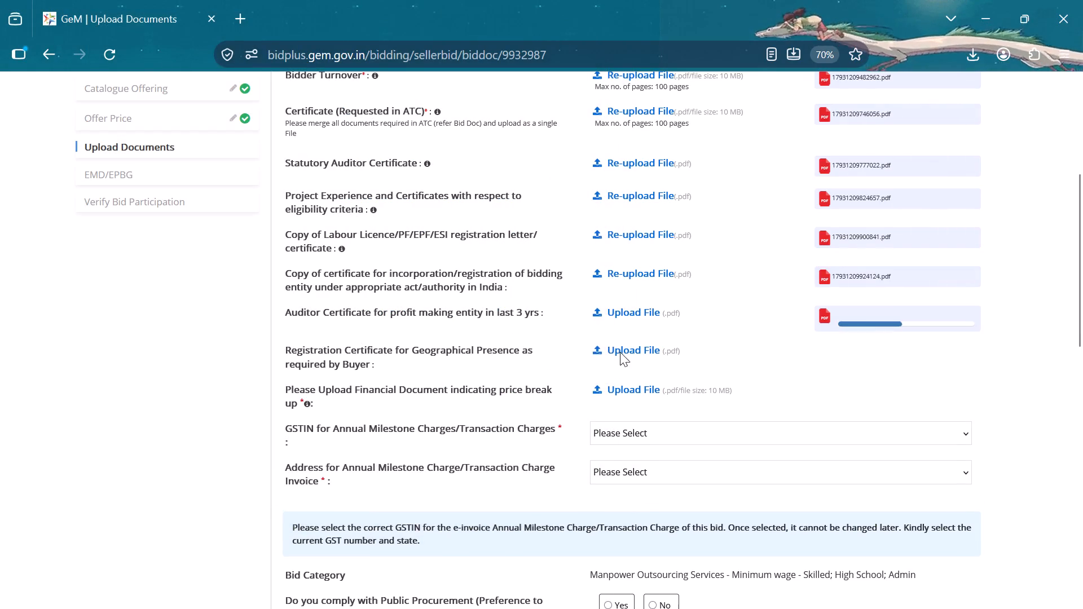
Upload delhi_rent from the shop ACT folder as the Registration Certificate for Geographical Presence.
left_click(621, 351)
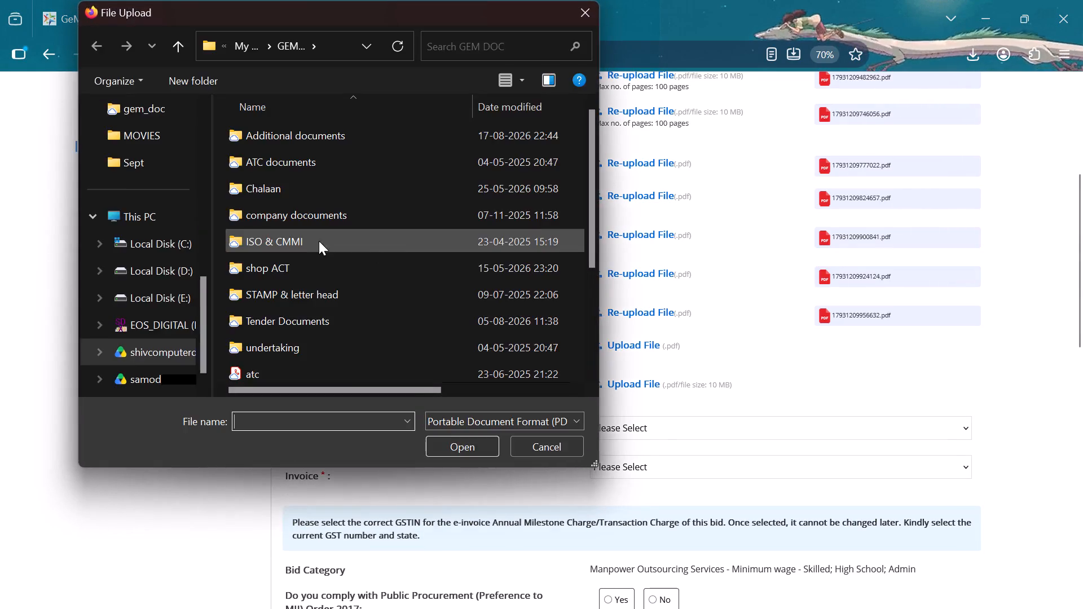
double_click(306, 259)
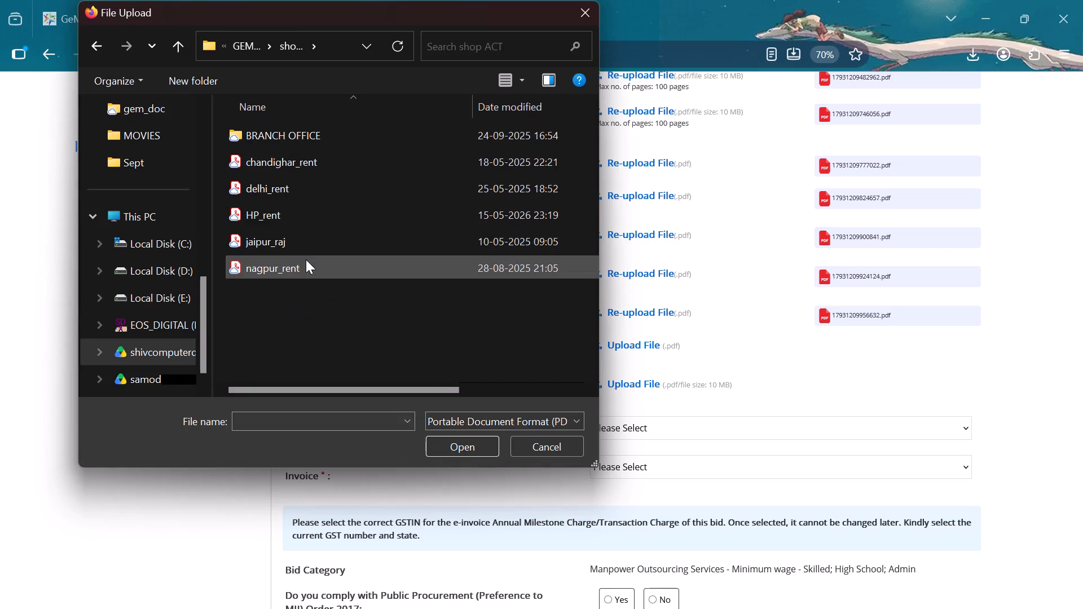
double_click(319, 187)
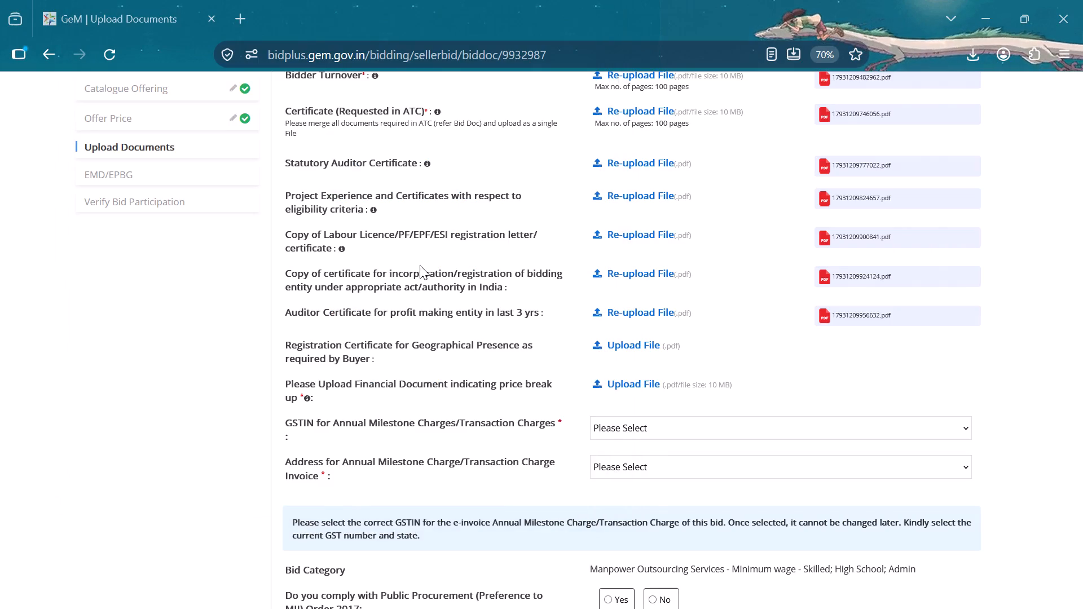
Upload msme_shiv from the GEM DOC folder as the Financial Document indicating price break up.
left_click(606, 383)
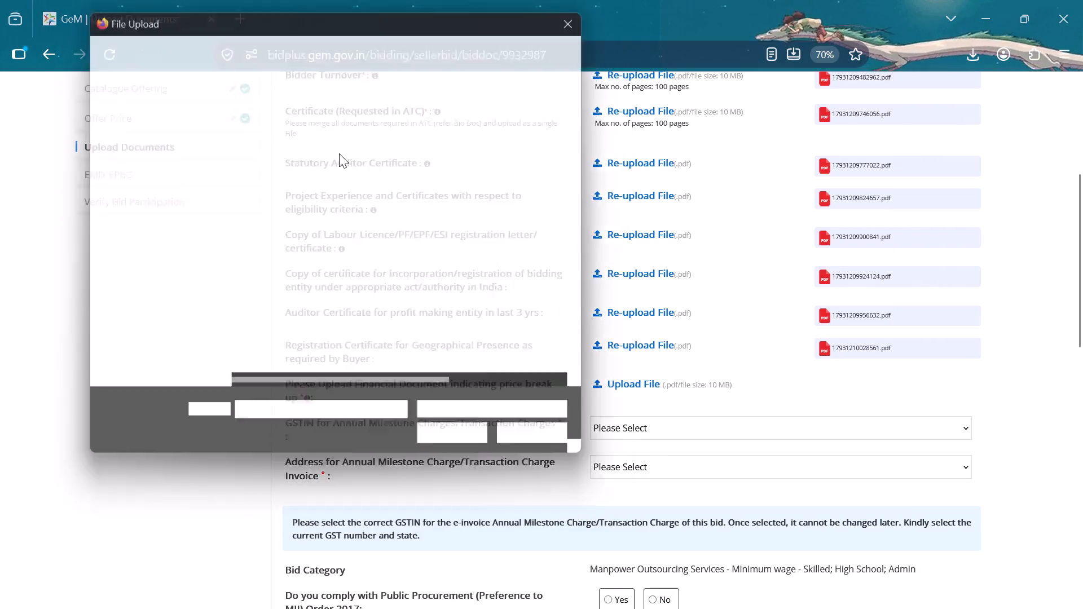
left_click(252, 43)
scroll(319, 235, "down", 6)
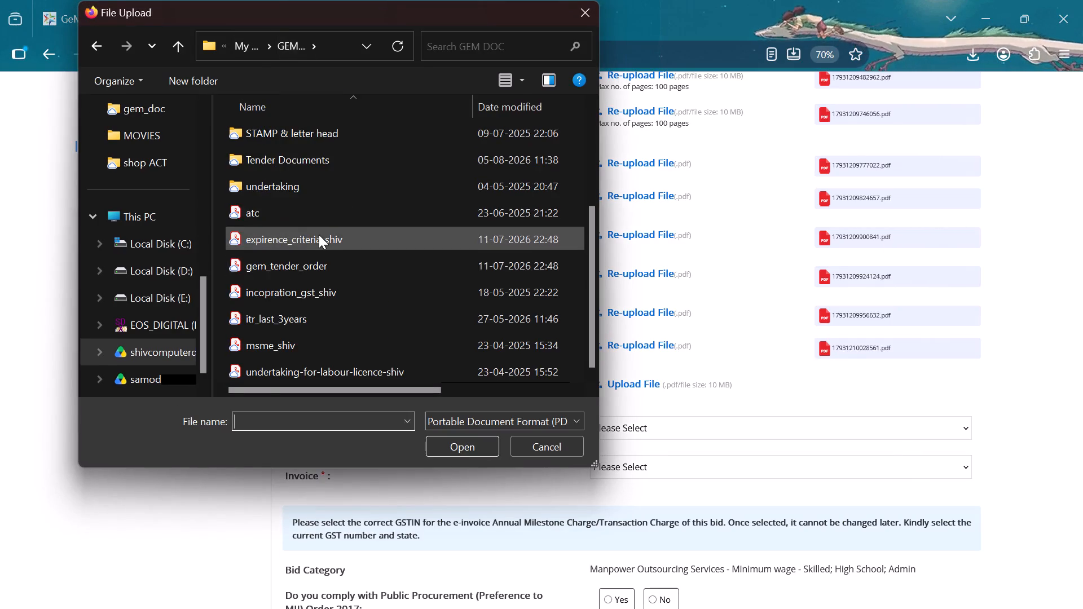
double_click(318, 338)
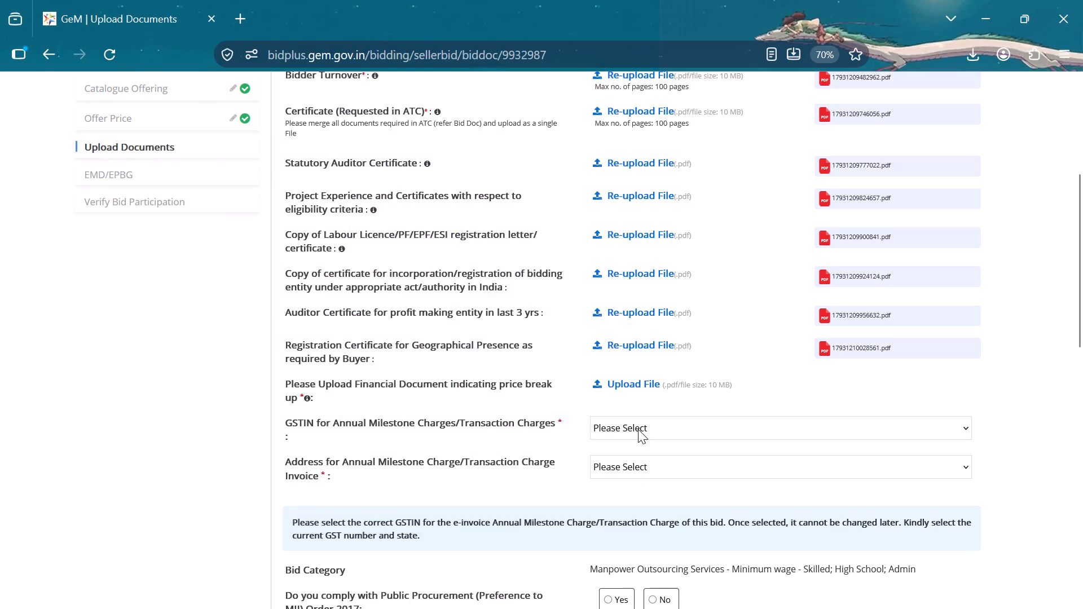
Select the registered GSTIN for the Annual Milestone Charges/Transaction Charges.
left_click(638, 429)
left_click(638, 429)
key("Down")
key("Return")
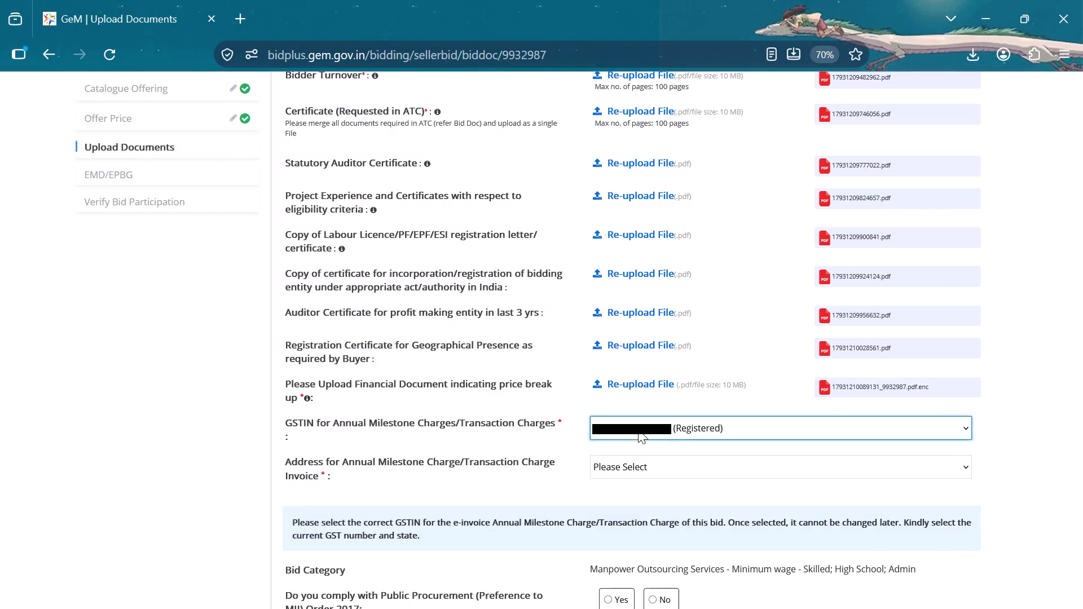
key("Return")
Select the company's listed address for the Annual Milestone Charge/Transaction Charge Invoice.
left_click(639, 476)
key("Down")
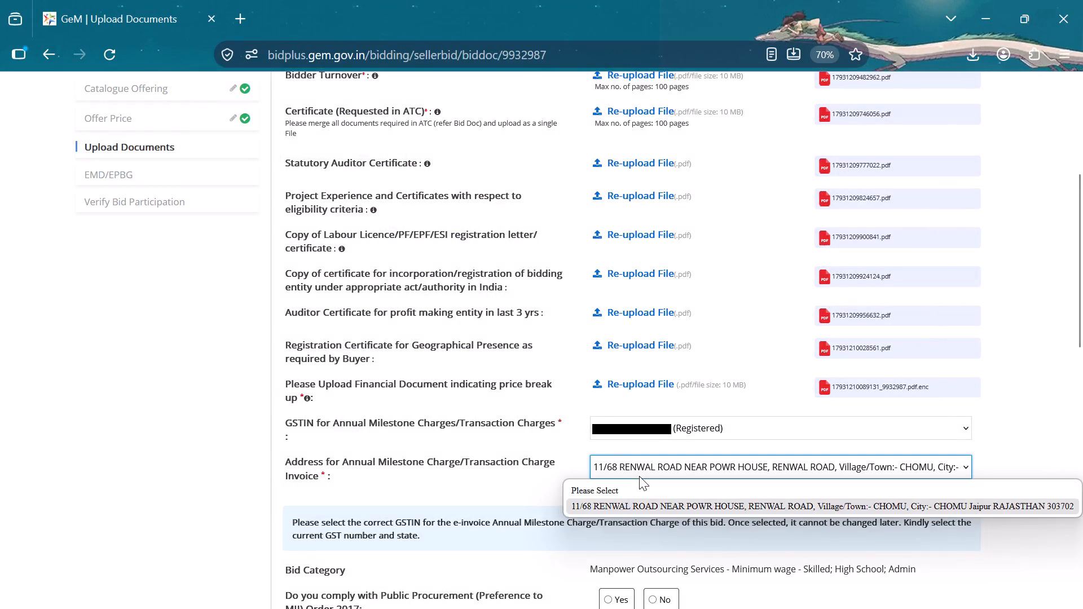
key("Return")
key("Return")
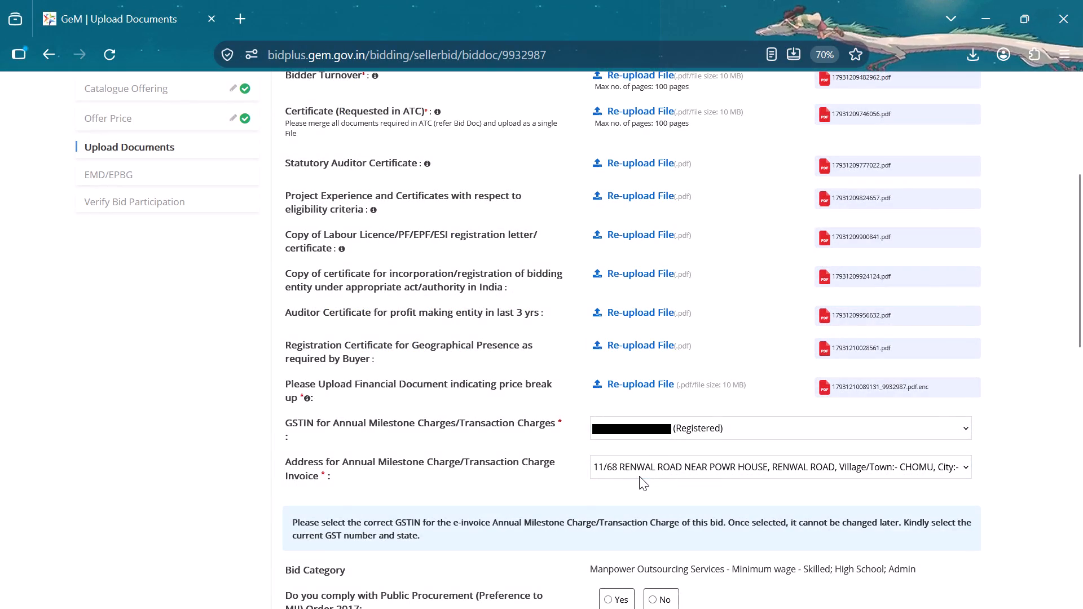
Answer Yes to complying with the Public Procurement (Preference to MII) Order 2017 and to MSE Purchase Preference eligibility.
scroll(639, 476, "down", 2)
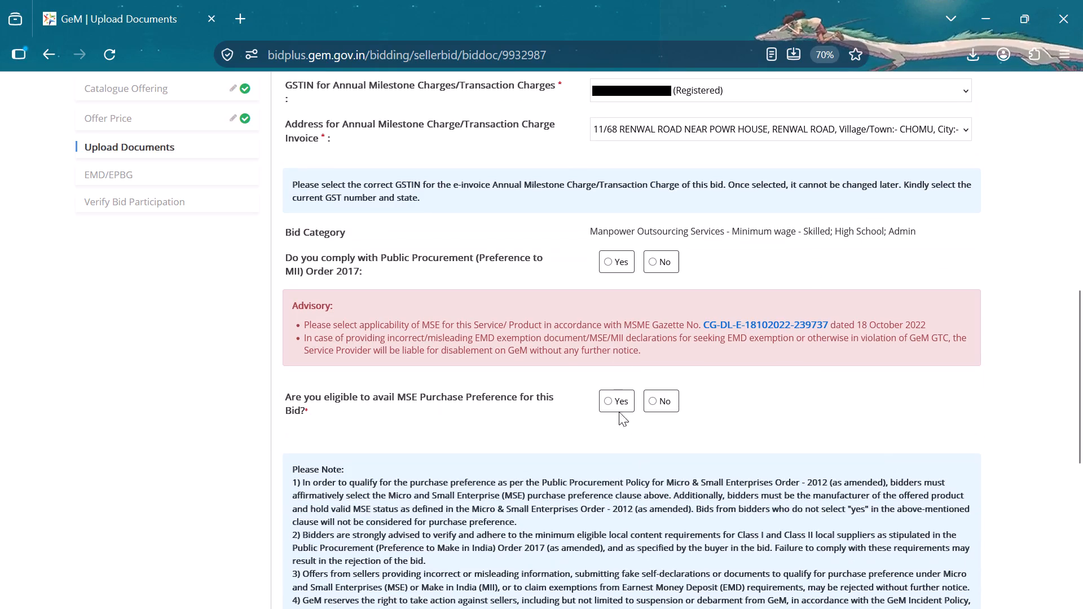
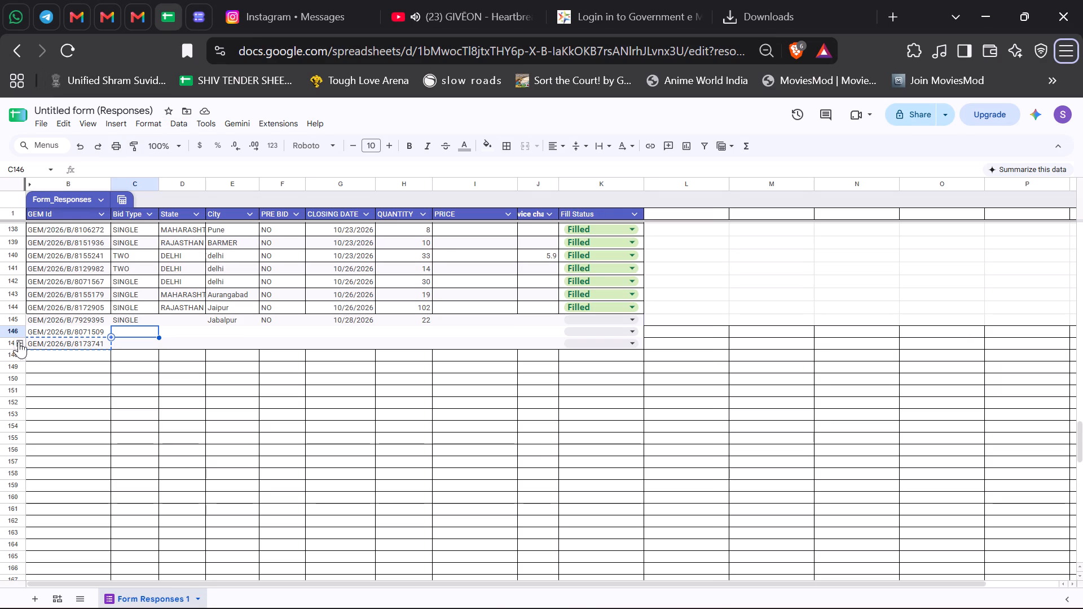
Delete row 146, the entry for bid GEM/2026/B/8071509, from the tender tracking sheet.
left_click(7, 333)
right_click(7, 333)
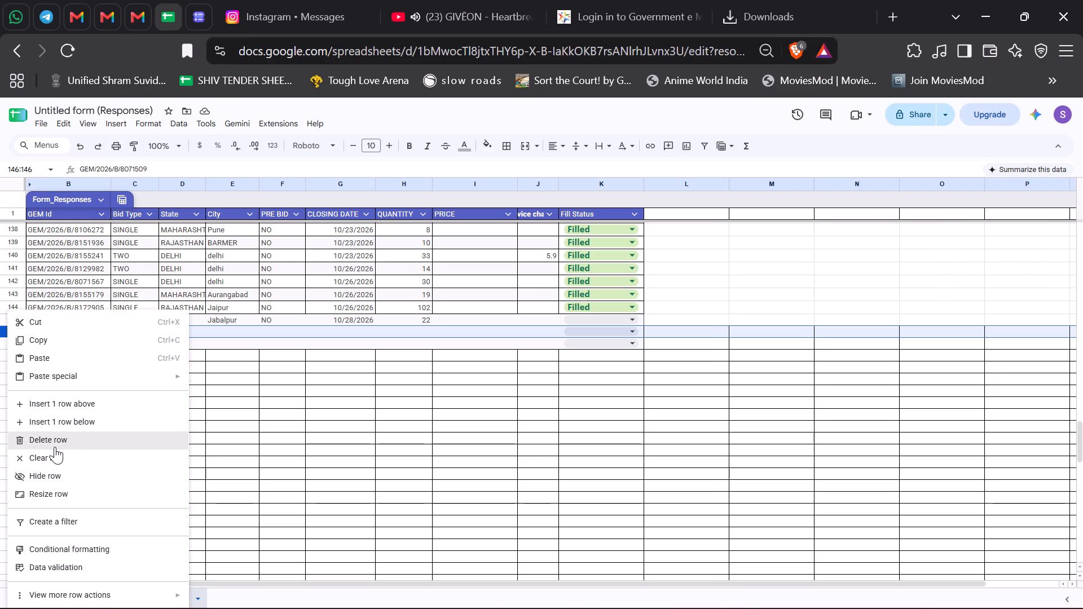
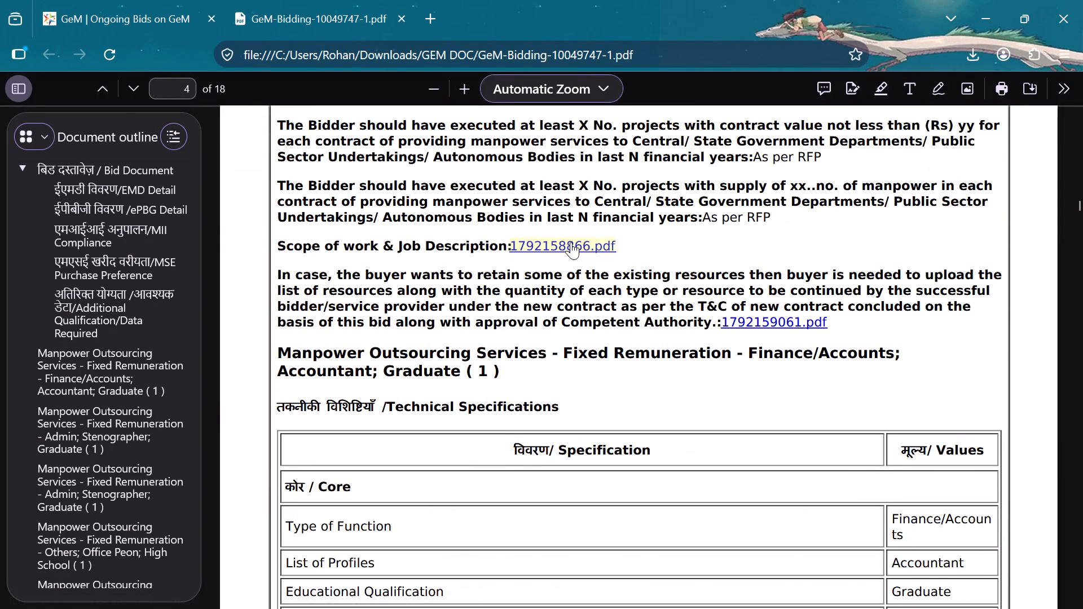
Open the scope of work file 1792158866.pdf and the existing-resources file 1792159061.pdf from the bid document in separate tabs.
right_click(571, 242)
left_click(585, 217)
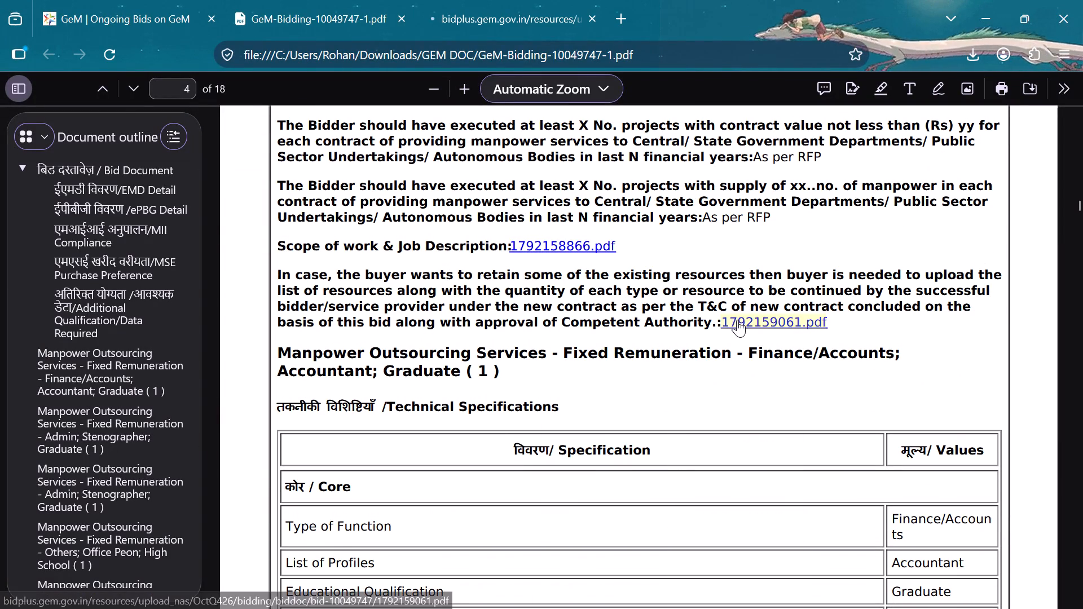
right_click(737, 320)
left_click(783, 12)
Switch to Brave, pause the YouTube music video and return to the bid document in Firefox.
key("alt+Tab")
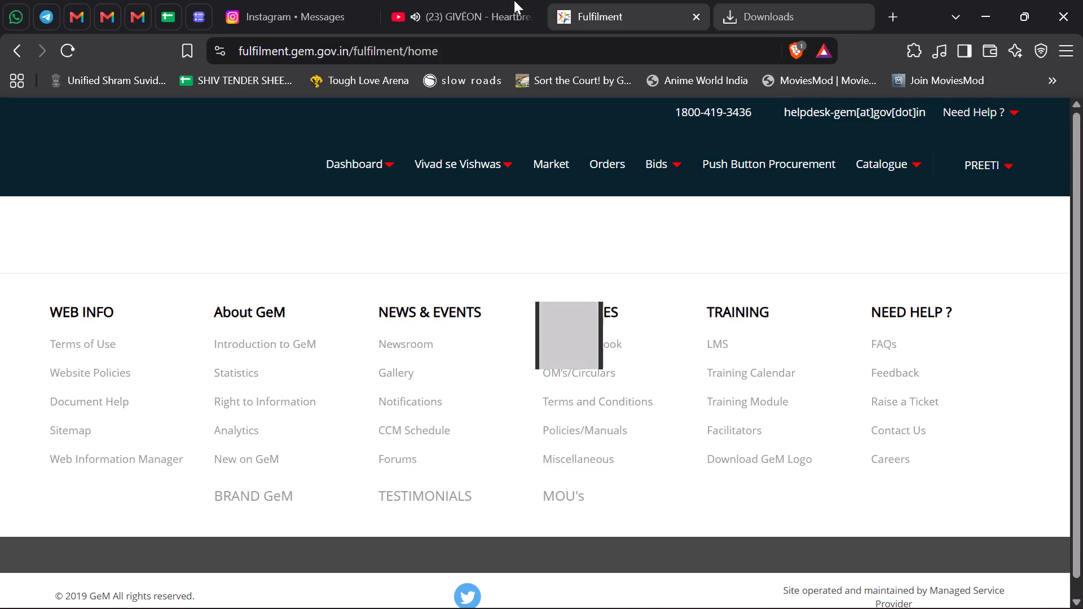
left_click(438, 1)
left_click(472, 258)
key("alt+Tab")
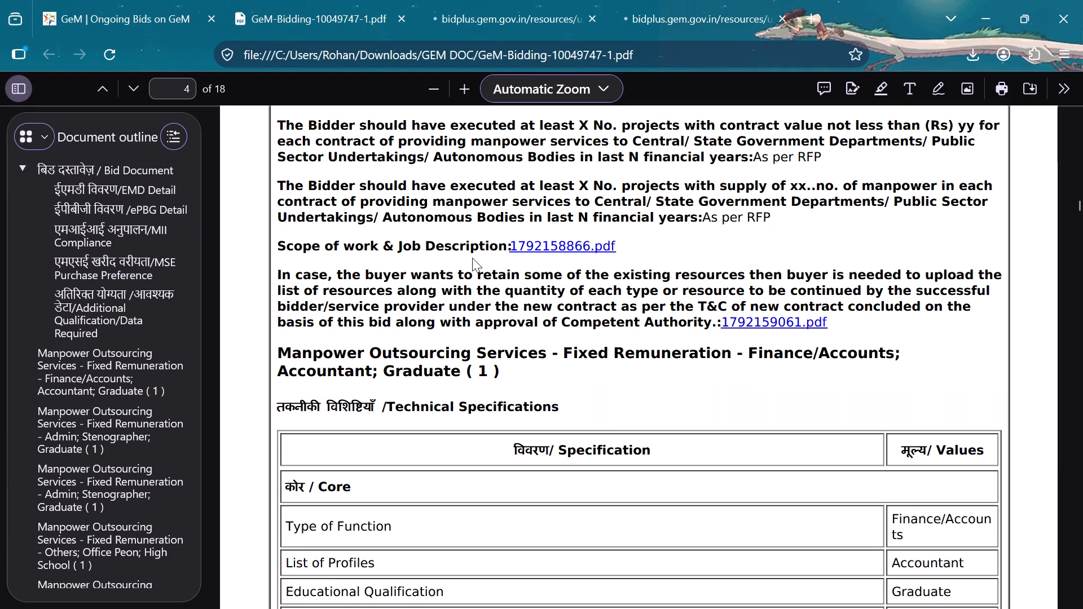
Look over the bid document's technical specifications and the two opened attachments, the RFP and the post list.
scroll(466, 368, "down", 2)
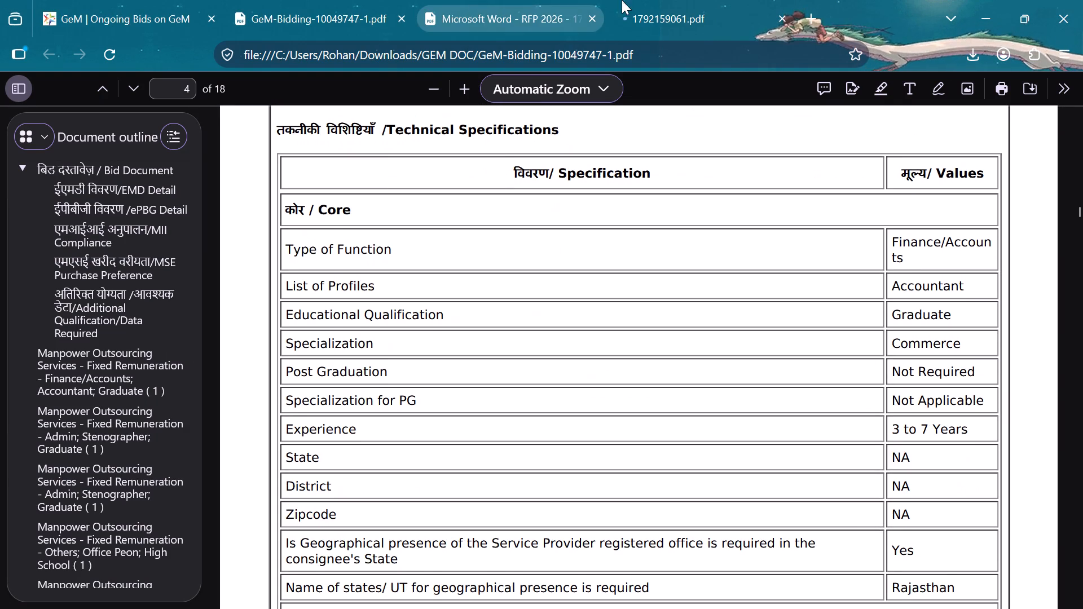
left_click(698, 1)
left_click(503, 13)
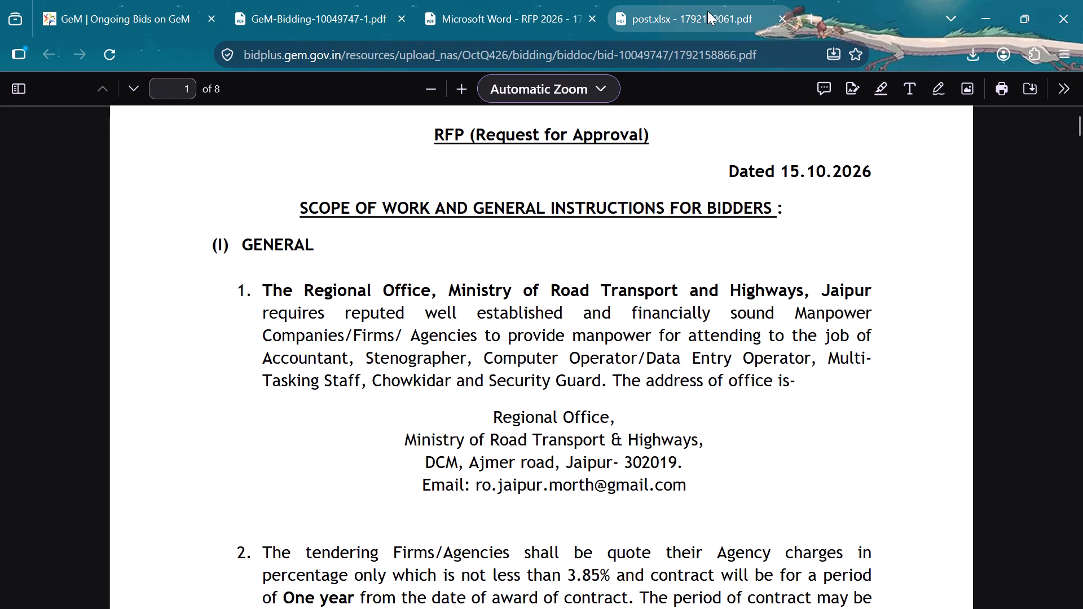
left_click(707, 11)
left_click(586, 11)
scroll(629, 192, "down", 2)
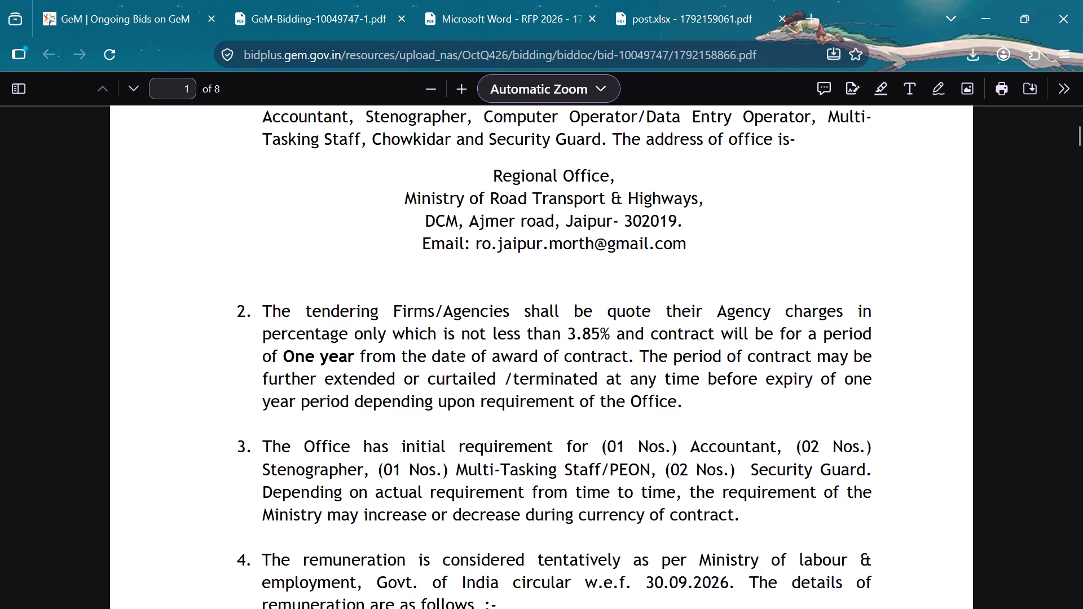
Search the RFP for "mes" and read through its terms to the last page.
key("ctrl+f")
type("mes")
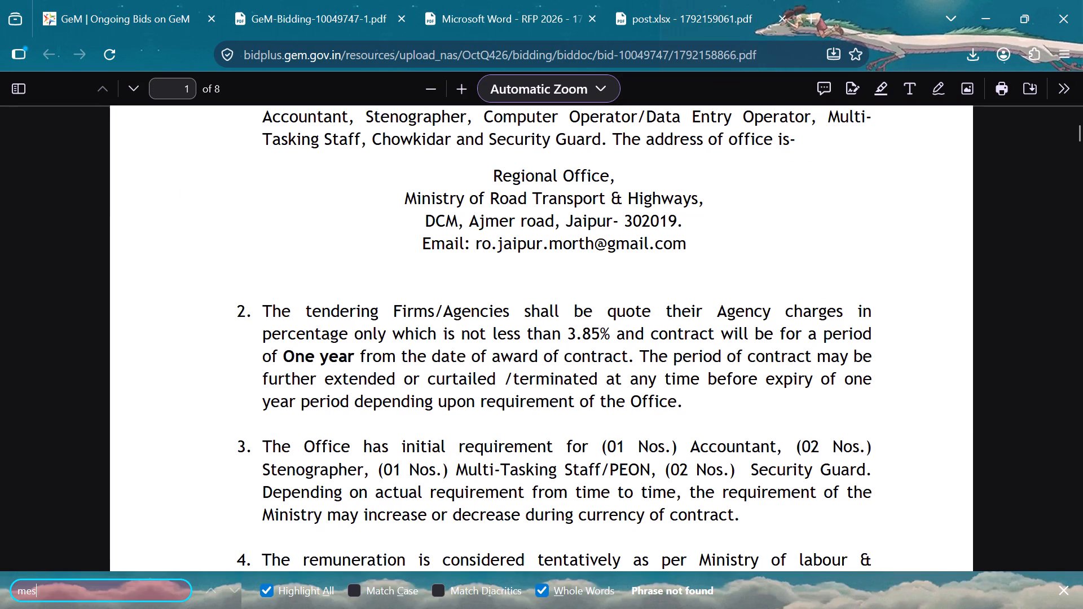
scroll(531, 237, "down", 20)
scroll(531, 237, "down", 11)
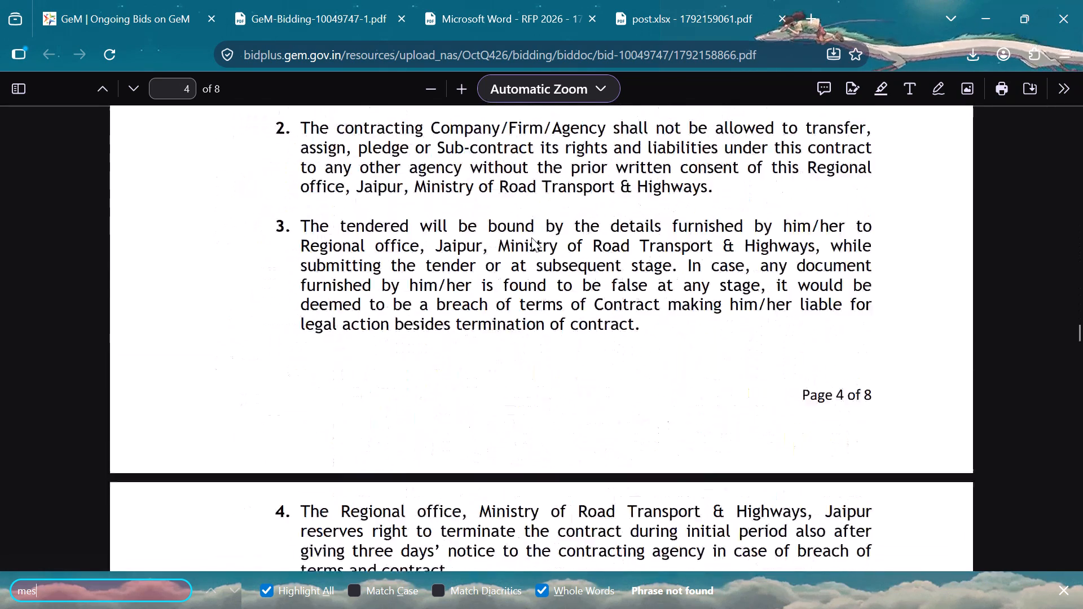
scroll(531, 237, "down", 20)
scroll(531, 237, "down", 20)
scroll(531, 237, "down", 2)
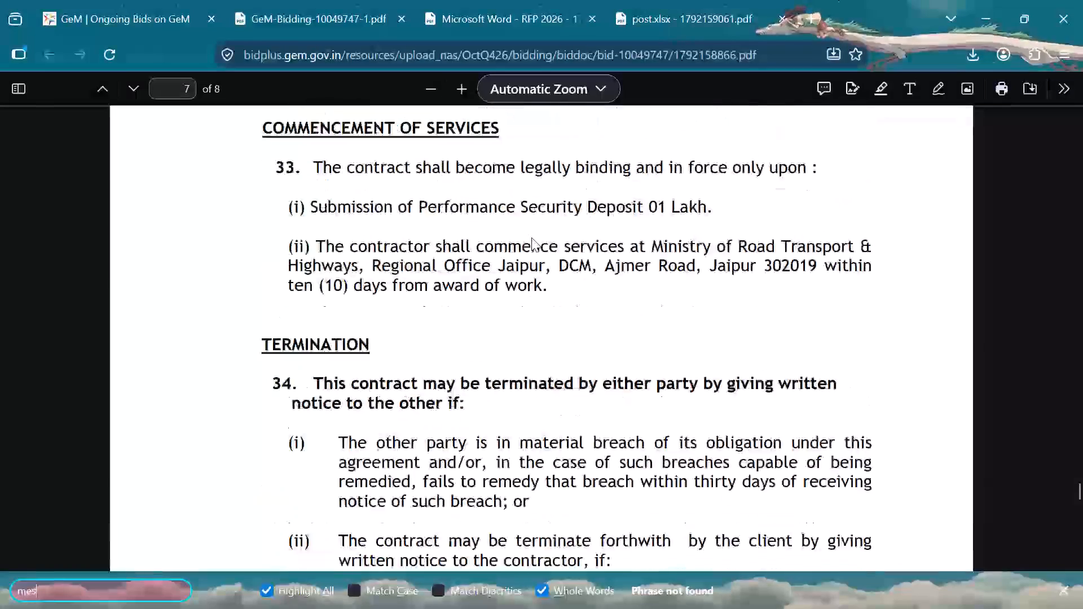
scroll(531, 237, "down", 14)
scroll(544, 507, "down", 4)
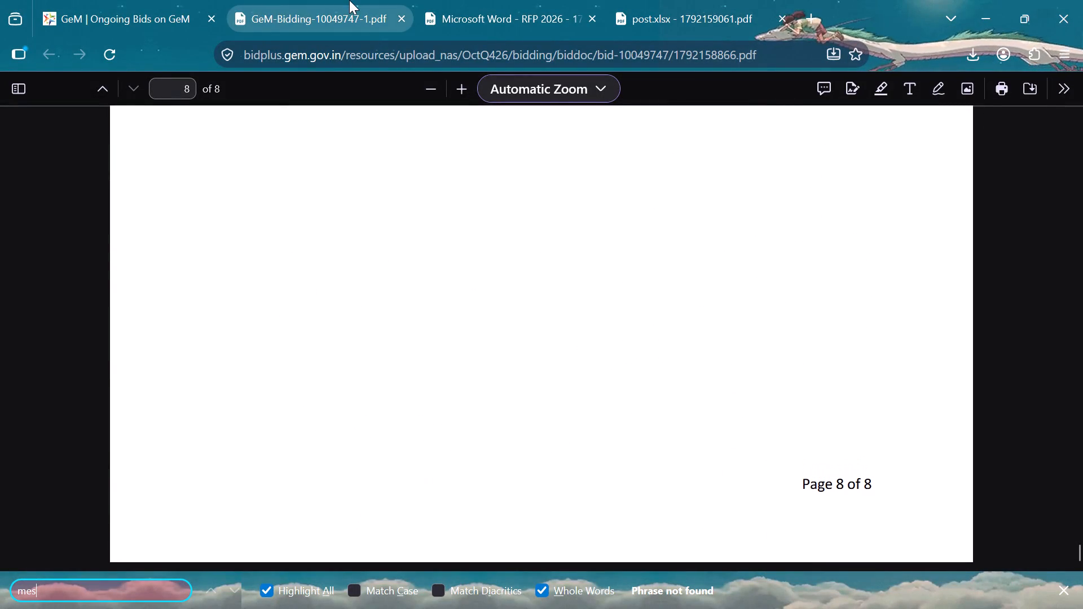
Examine the manpower specifications and consignee requirements for the Accountant and Stenographer posts in the bid document.
left_click(322, 0)
scroll(488, 246, "down", 9)
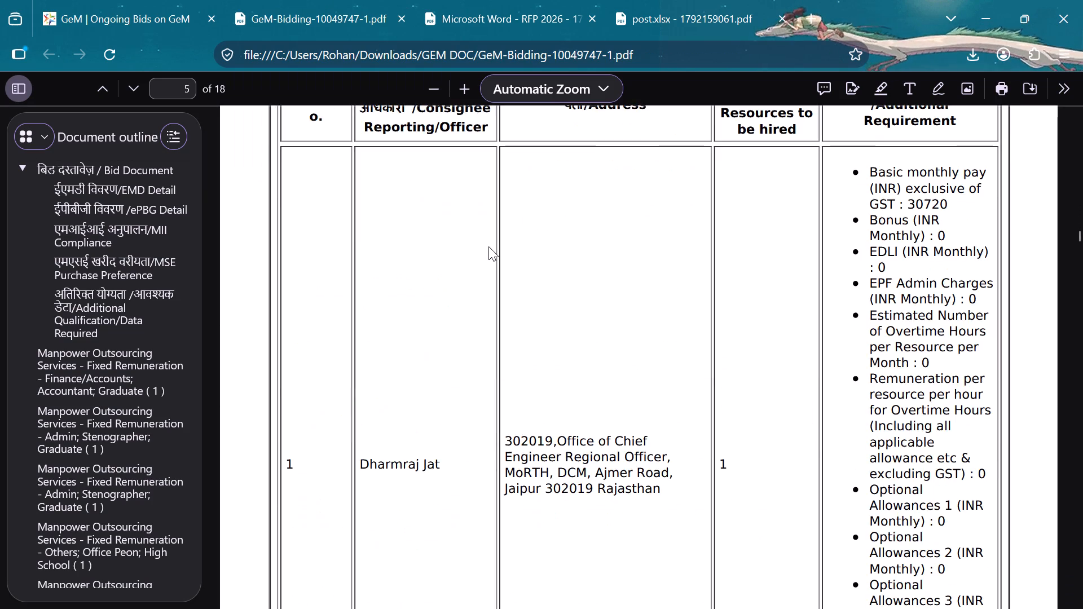
scroll(488, 246, "down", 20)
scroll(488, 246, "down", 1)
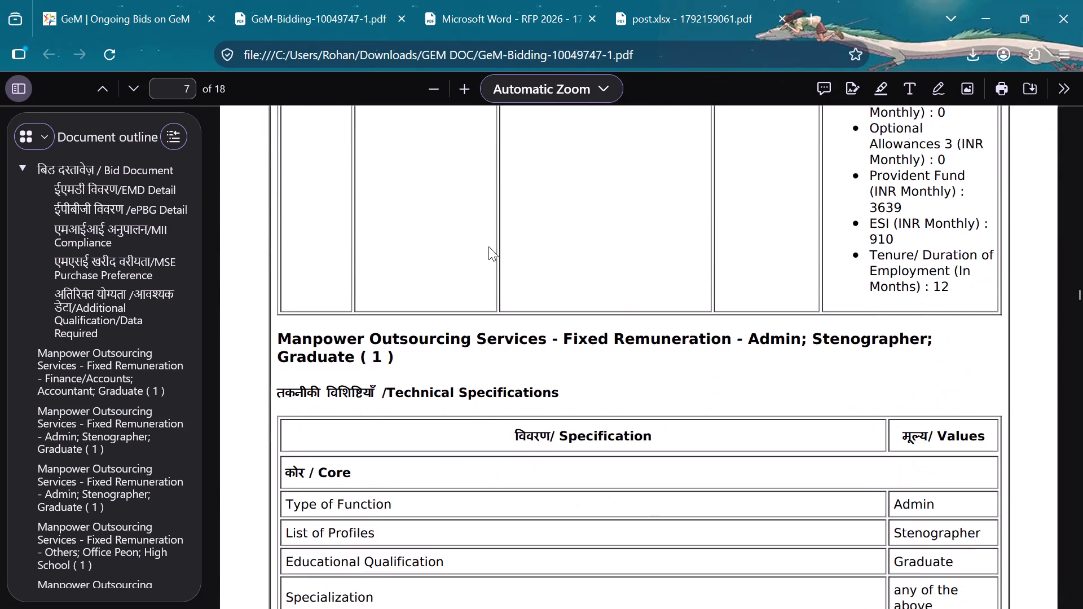
scroll(488, 246, "down", 6)
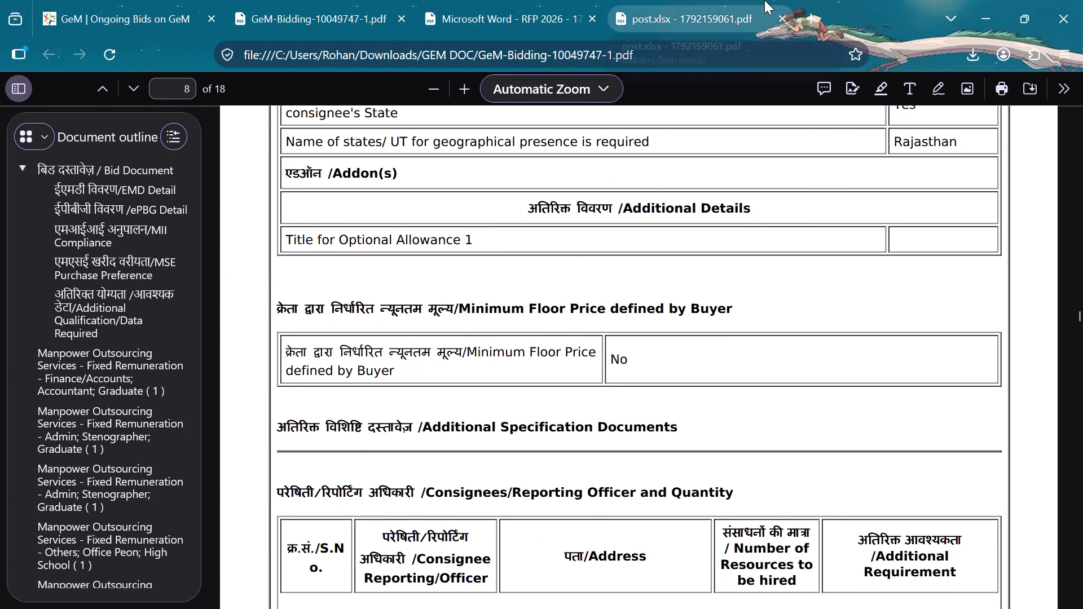
left_click(764, 0)
left_click(398, 29)
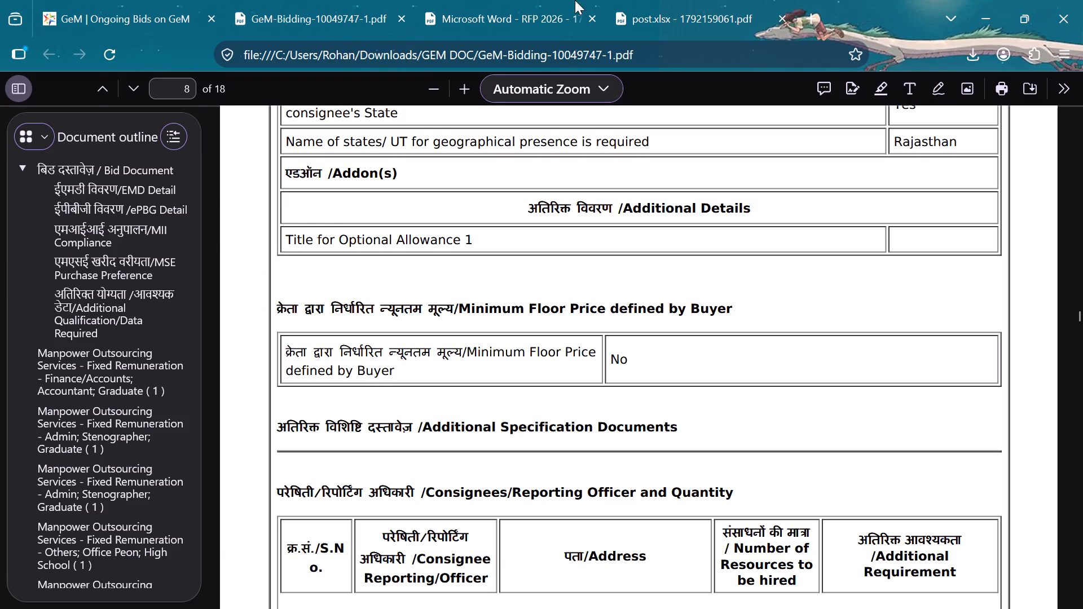
Search the RFP document for "psara".
left_click(621, 0)
left_click(476, 17)
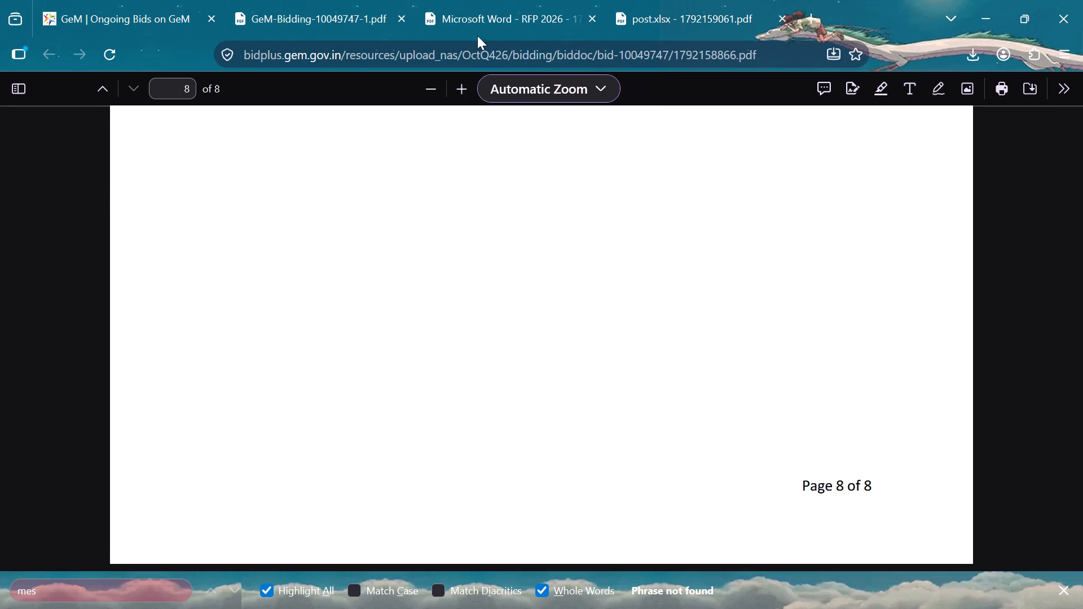
scroll(457, 200, "up", 7)
key("ctrl+f")
type("psara")
key("Return")
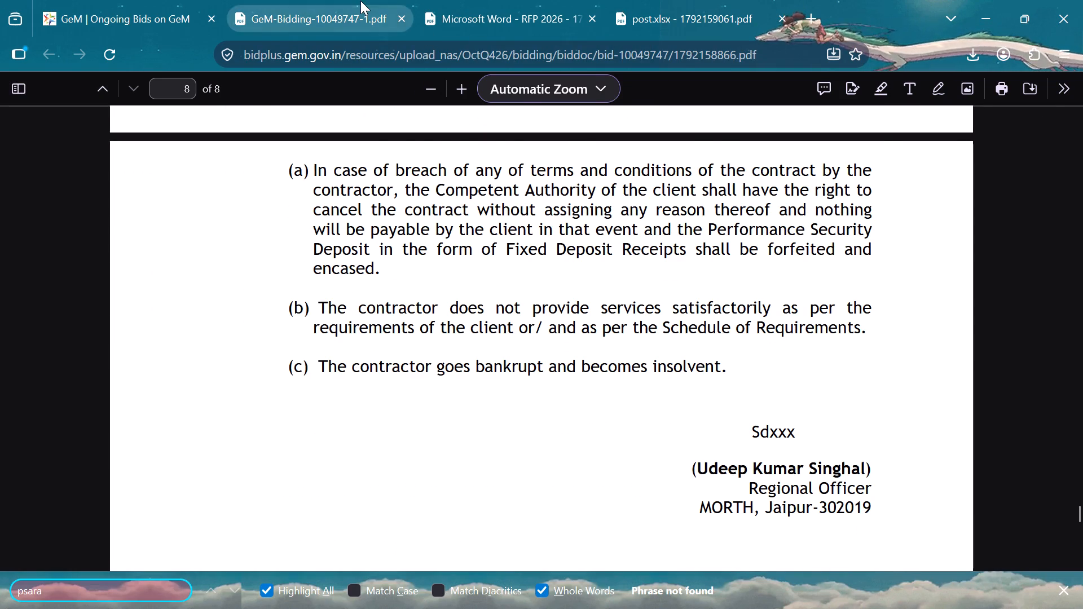
Examine the buyer-added terms near the end of the bid document, covering tender fee, bank guarantee and experience requirements.
left_click(360, 1)
scroll(454, 197, "down", 14)
key("ctrl+Down")
scroll(454, 197, "up", 4)
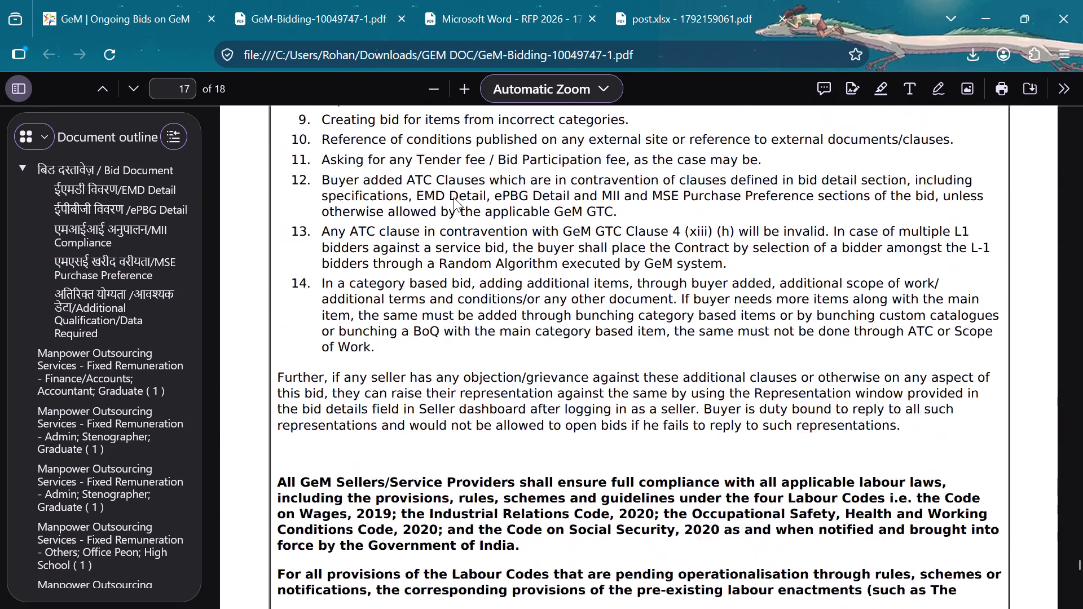
scroll(454, 197, "up", 11)
scroll(454, 197, "down", 1)
scroll(476, 249, "up", 2)
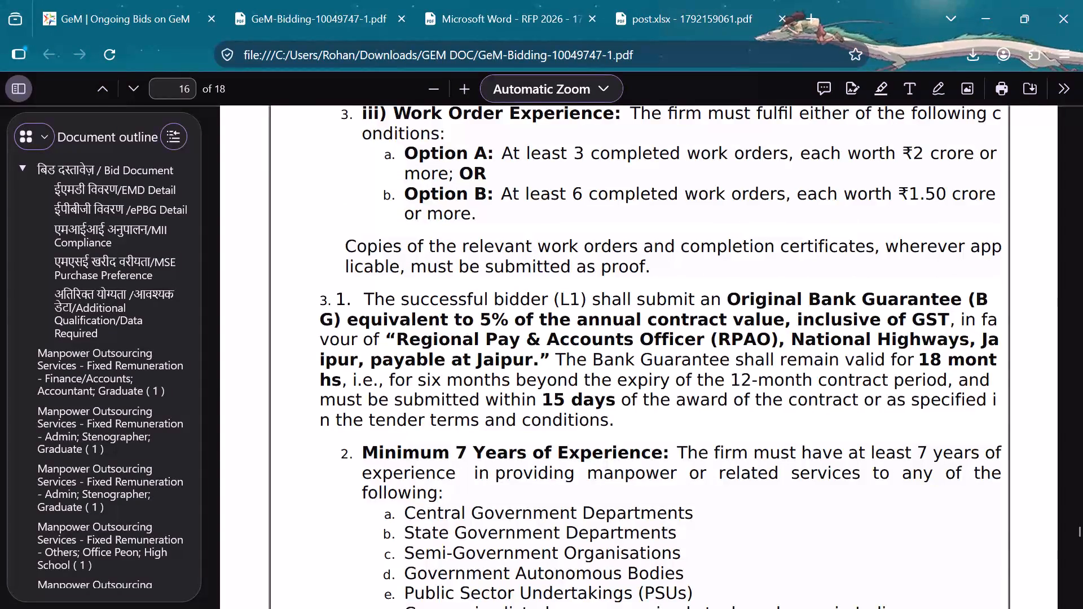
scroll(476, 249, "up", 7)
scroll(476, 249, "down", 1)
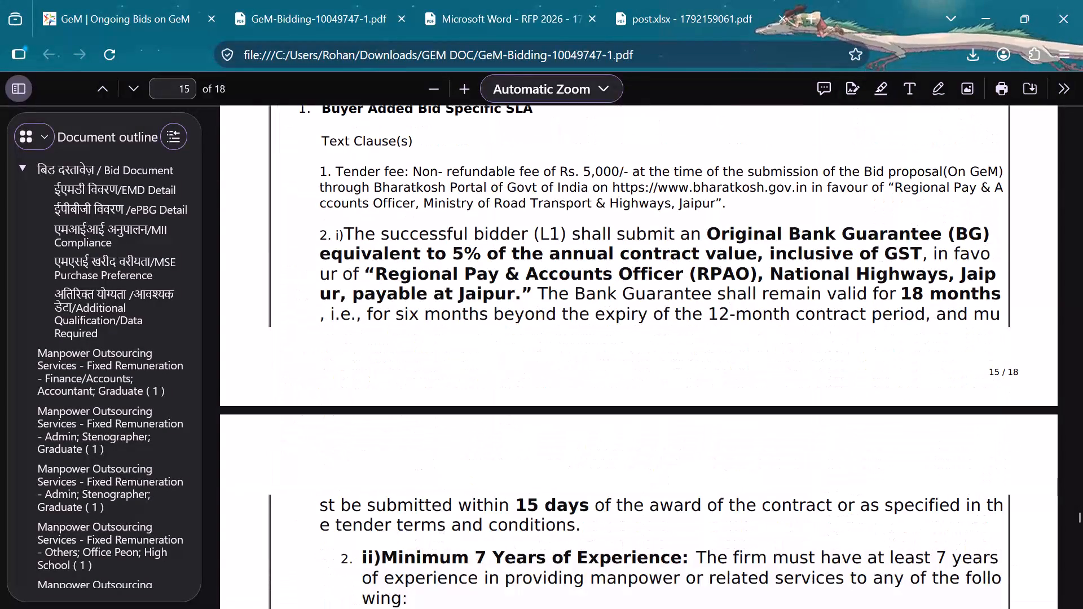
scroll(476, 249, "down", 1)
Search the bid document for "psara".
key("ctrl+f")
type("[\\")
key("BackSpace")
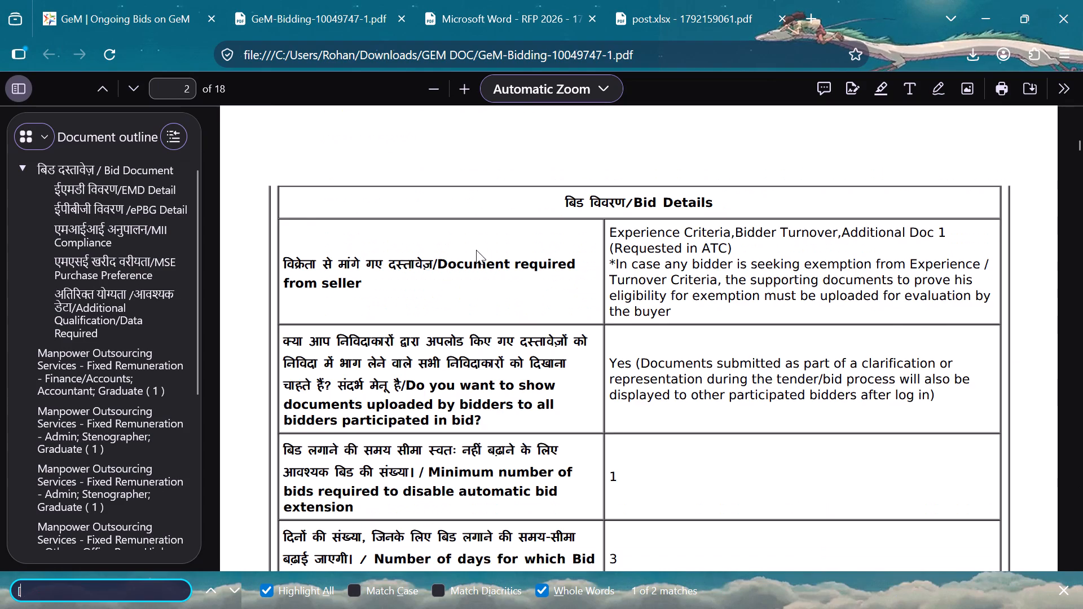
key("BackSpace")
type("psara")
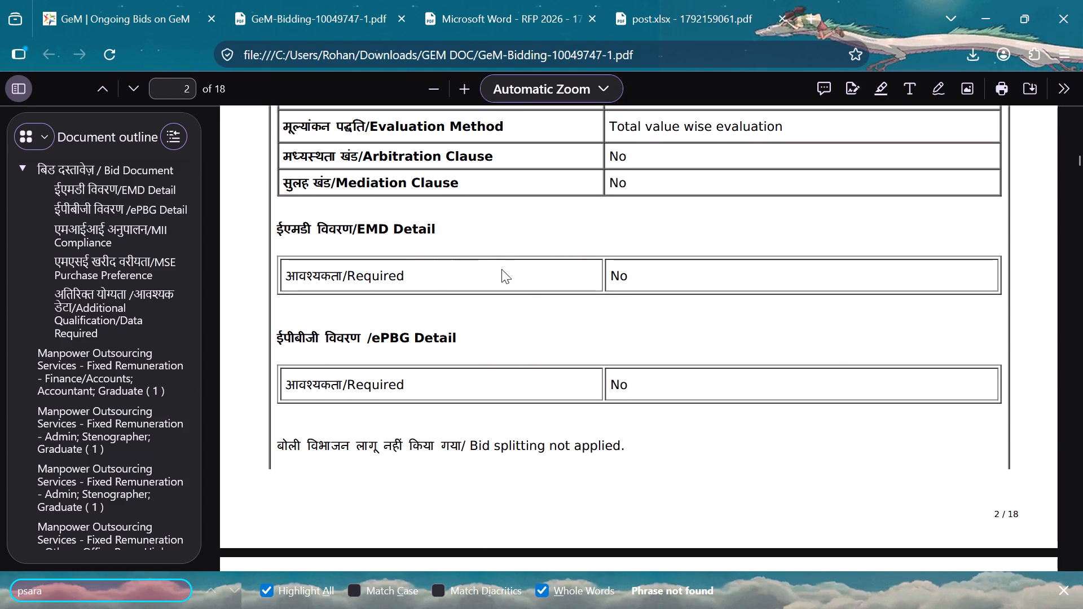
Open the buyer-uploaded ATC document linked under Buyer Added Bid Specific ATC on page 16 of the bid document.
scroll(526, 288, "down", 14)
key("ctrl+Down")
left_click(526, 288)
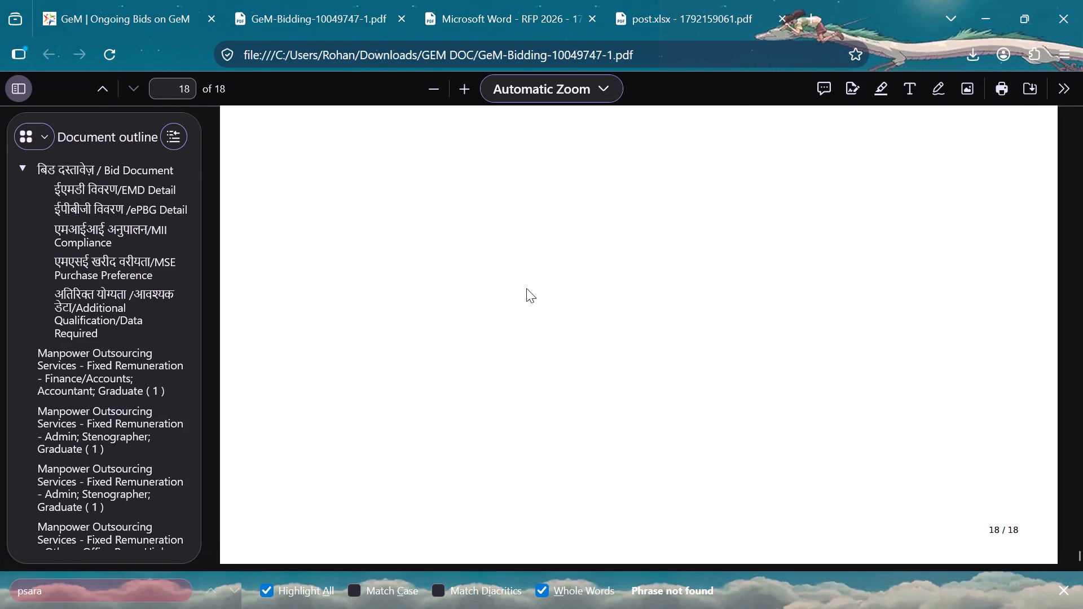
scroll(526, 288, "up", 15)
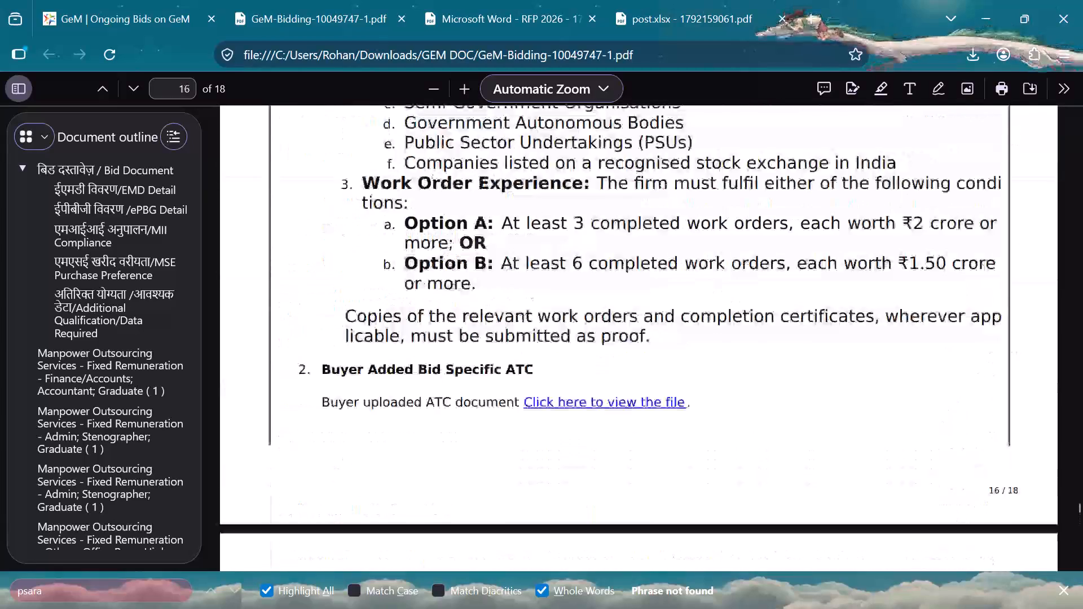
scroll(526, 288, "up", 5)
scroll(578, 496, "down", 1)
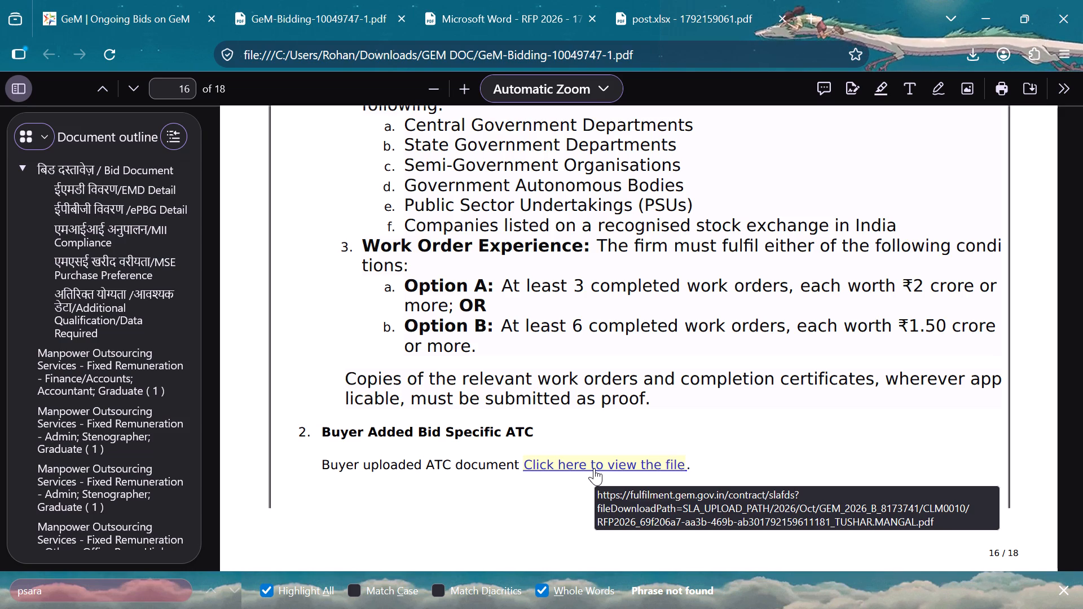
left_click(594, 462)
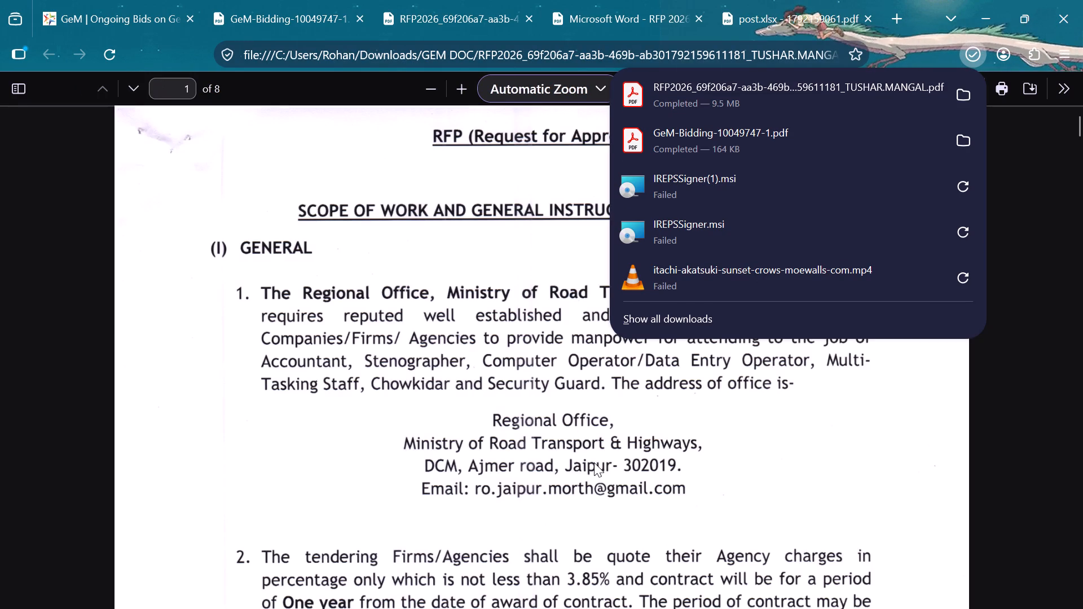
left_click(482, 502)
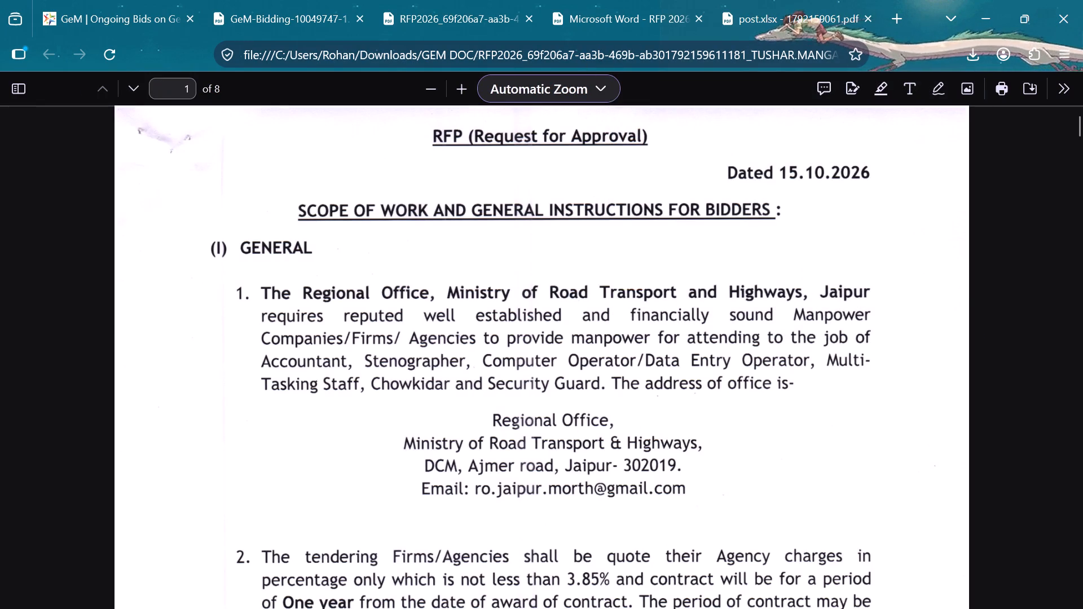
Close the ATC, RFP and post list documents and return to the start of the bid document.
double_click(540, 22)
left_click(539, 18)
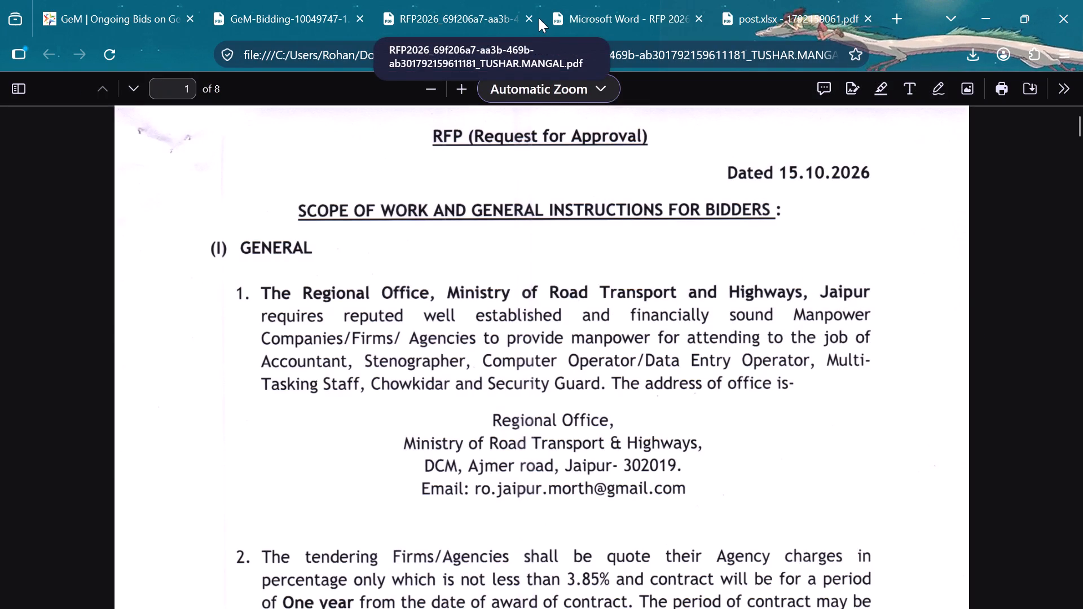
double_click(530, 16)
left_click(530, 16)
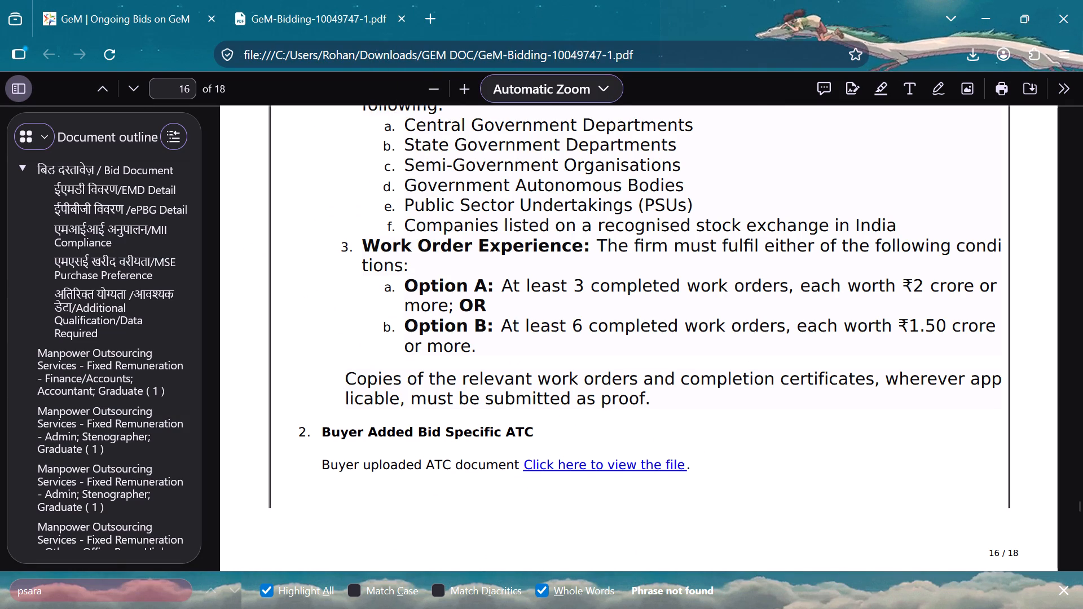
left_click(536, 203)
key("ctrl+Up")
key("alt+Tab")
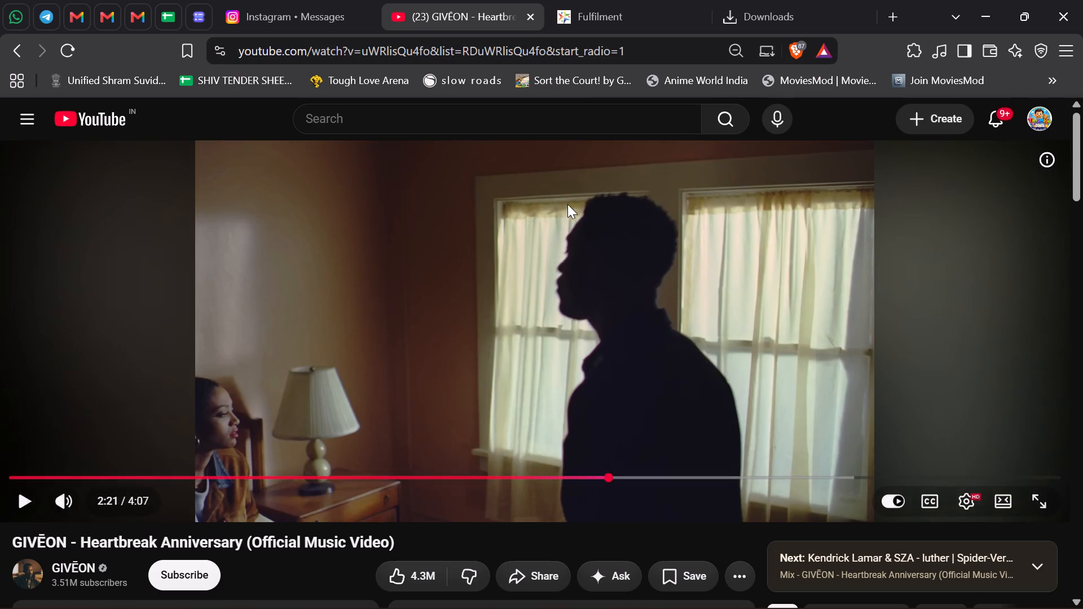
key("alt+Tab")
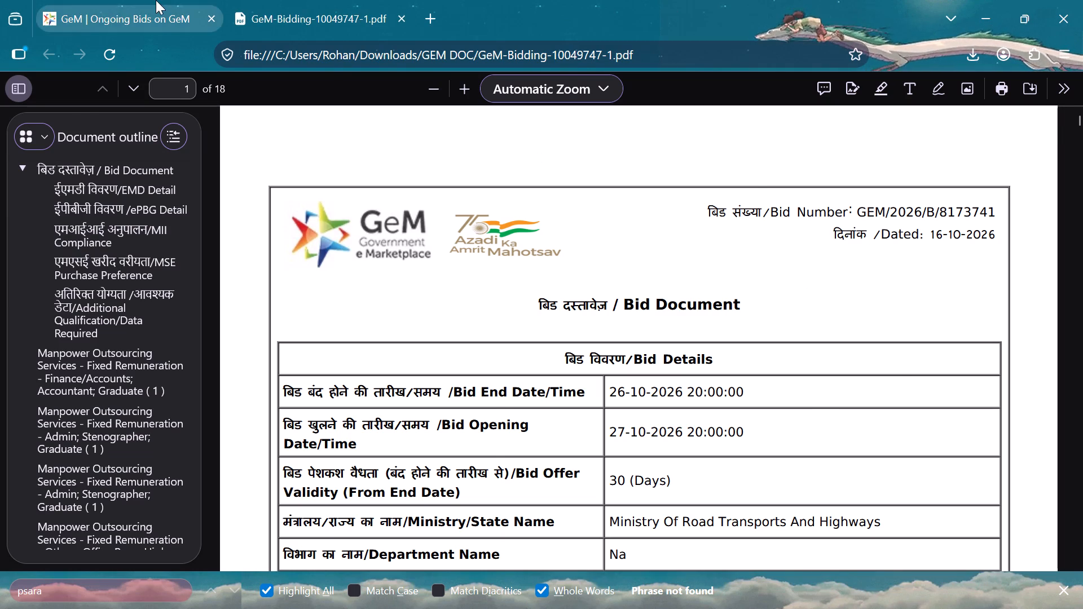
Start participation in bid GEM/2026/B/8173741 from the GeM bid listing.
left_click(156, 0)
left_click(993, 473)
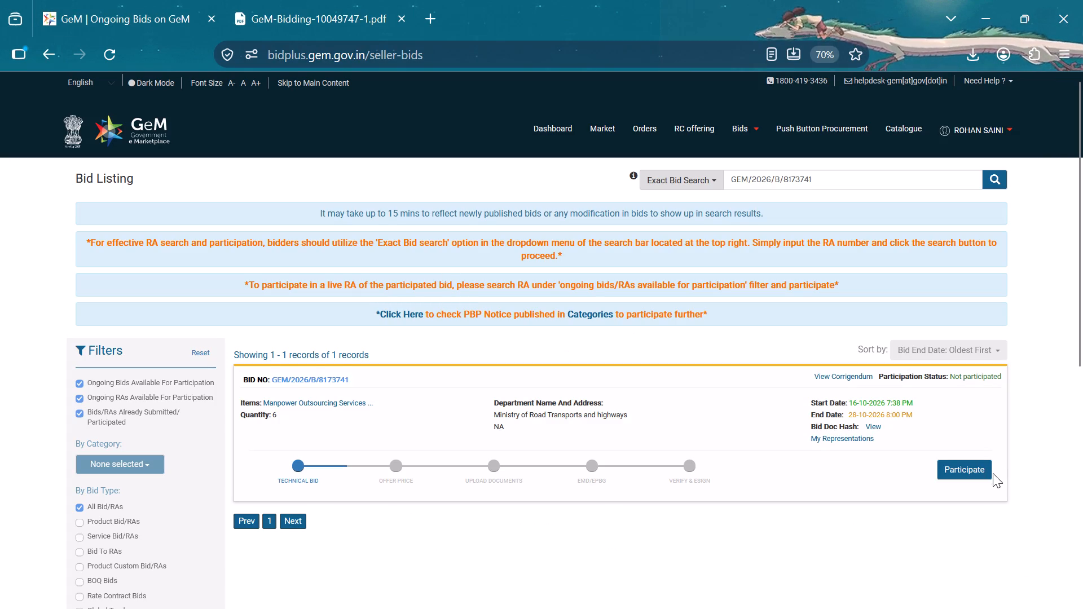
left_click(966, 487)
left_click(970, 469)
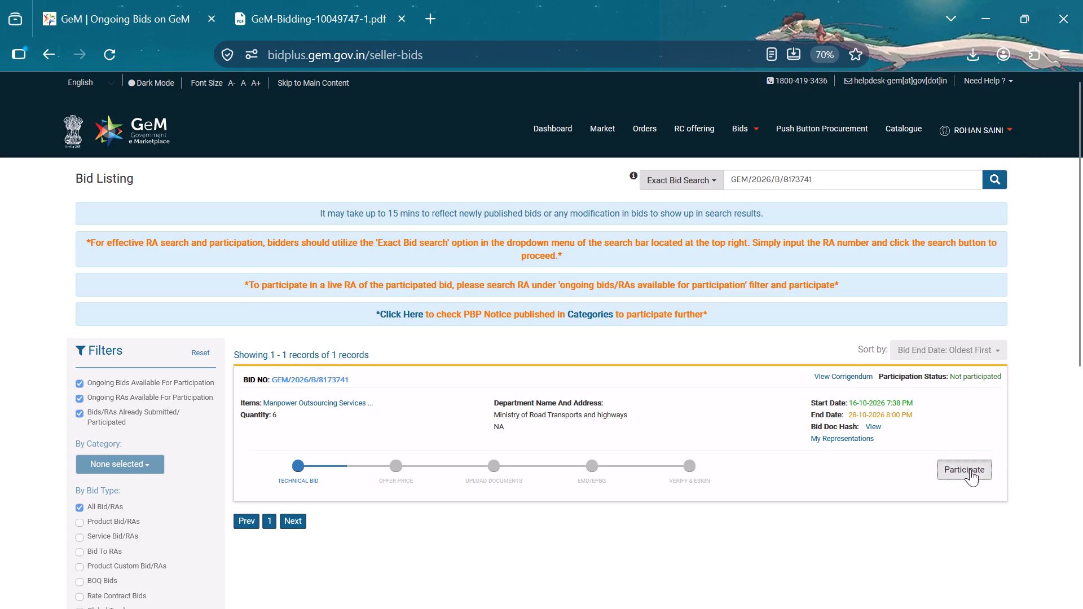
Declare No for land-border ownership, No for the Transfer of Technology arrangement and Yes for the eligibility certification, and save the compliance declaration.
left_click(573, 226)
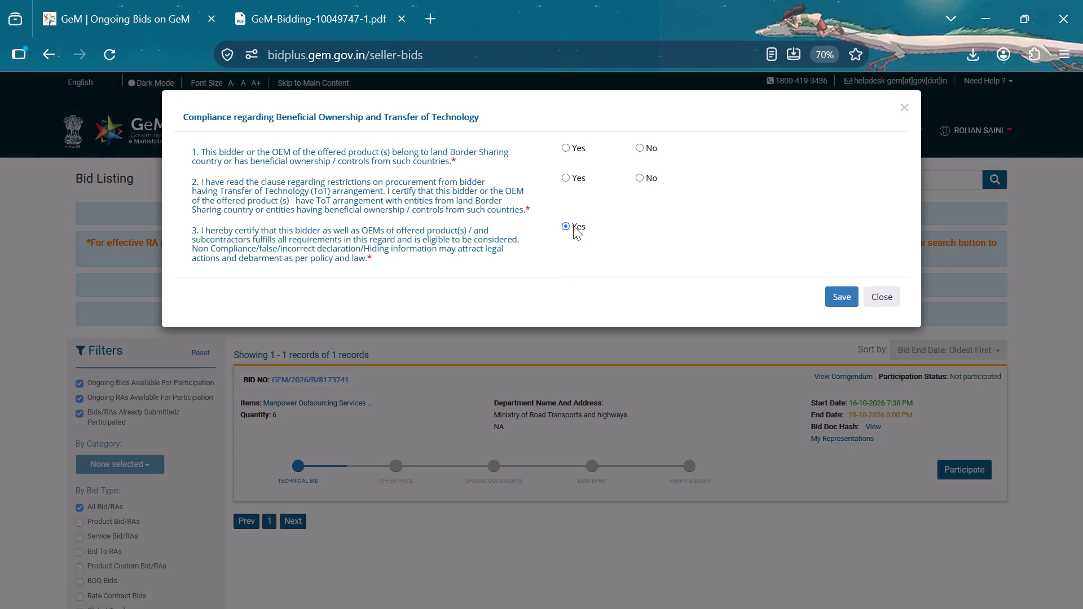
left_click(642, 175)
left_click(646, 143)
left_click(852, 298)
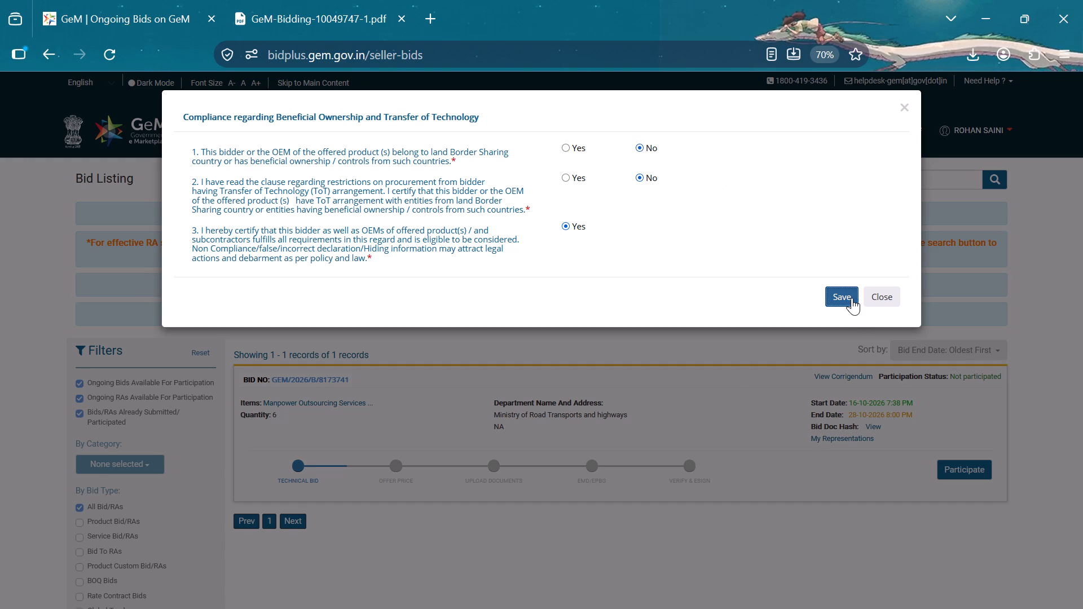
Check the bid type in the bid document and enter TWO as Bid Type for GEM/2026/B/8173741 in the tracking sheet.
left_click(315, 0)
scroll(315, 0, "down", 9)
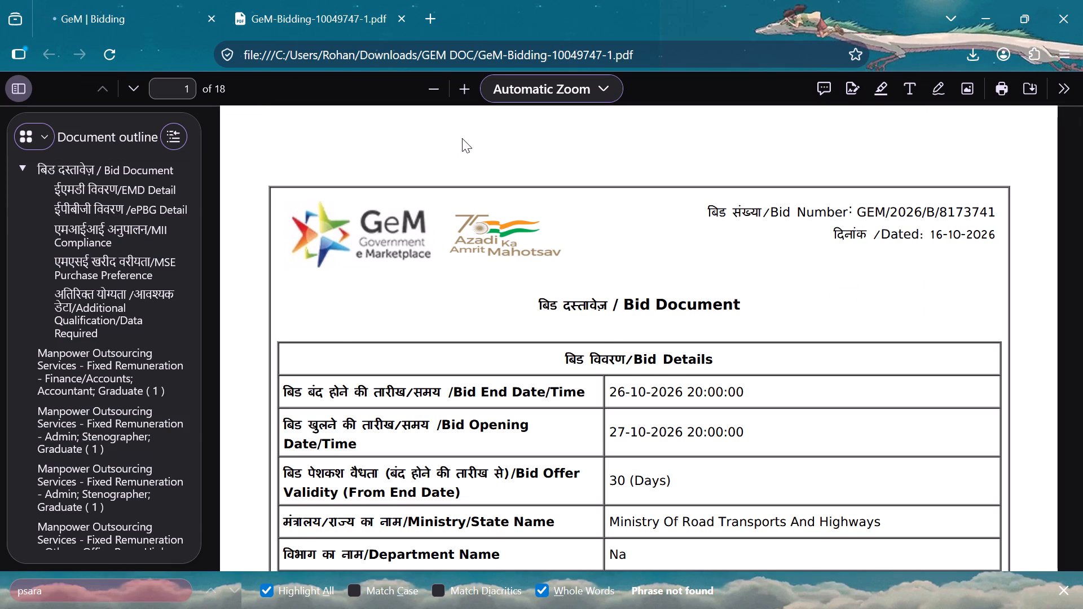
scroll(518, 254, "down", 8)
key("alt+Tab")
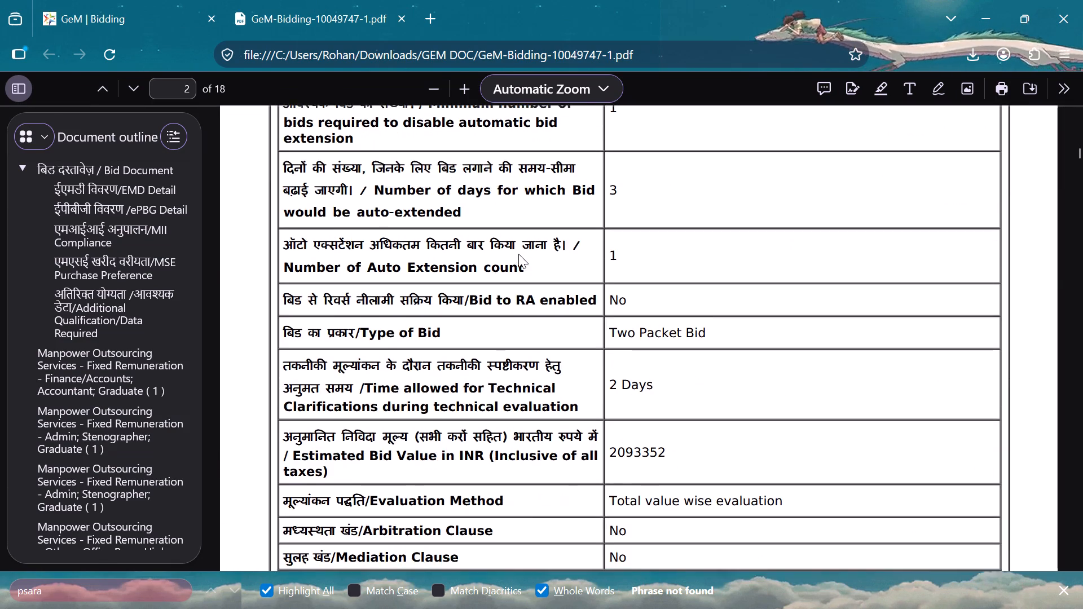
left_click(171, 11)
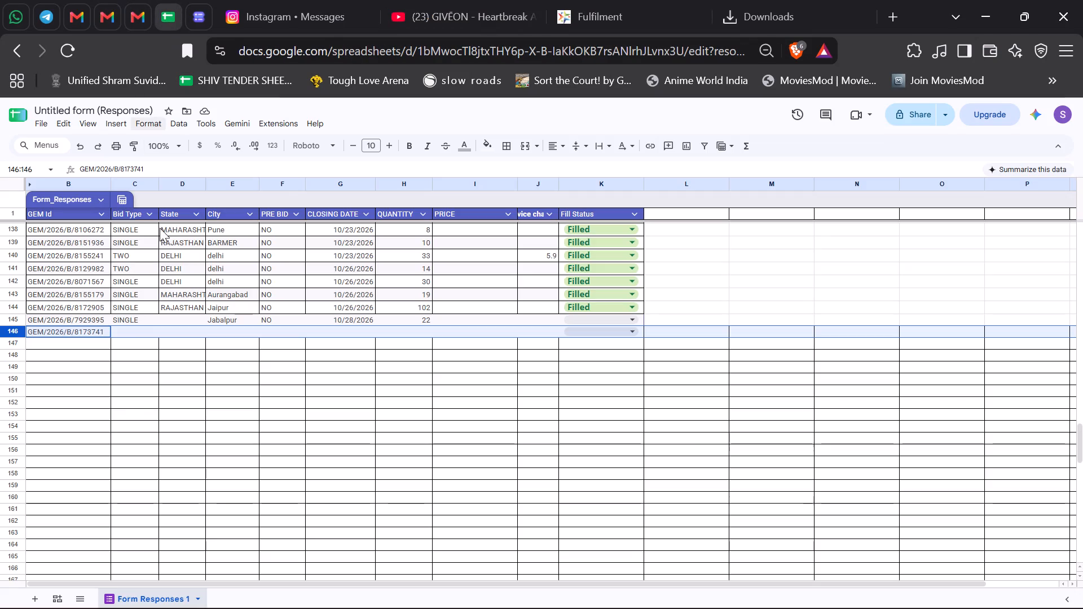
left_click(133, 270)
key("ctrl+c")
key("Down")
key("Down")
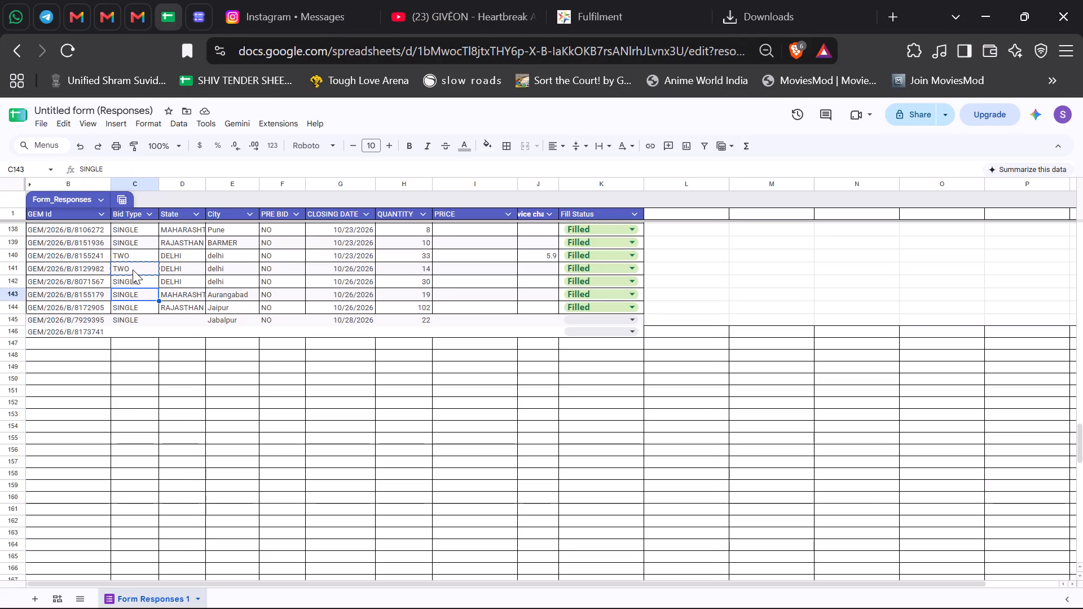
key("Down")
key("Down")
key("Down")
key("ctrl+v")
key("Right")
Fill the State of bid GEM/2026/B/8173741 with RAJASTHAN, copied from the GEM/2026/B/8172905 row, keeping the row between them unaltered.
key("alt+Tab")
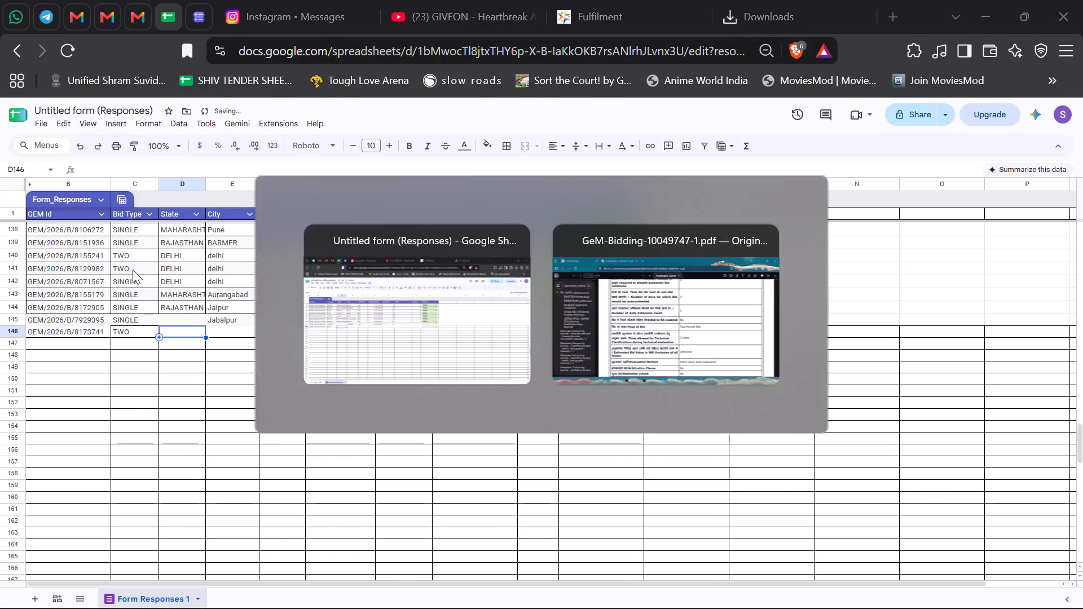
key("alt+Tab")
key("Up")
key("Up")
key("ctrl+c")
key("Down")
key("ctrl+v")
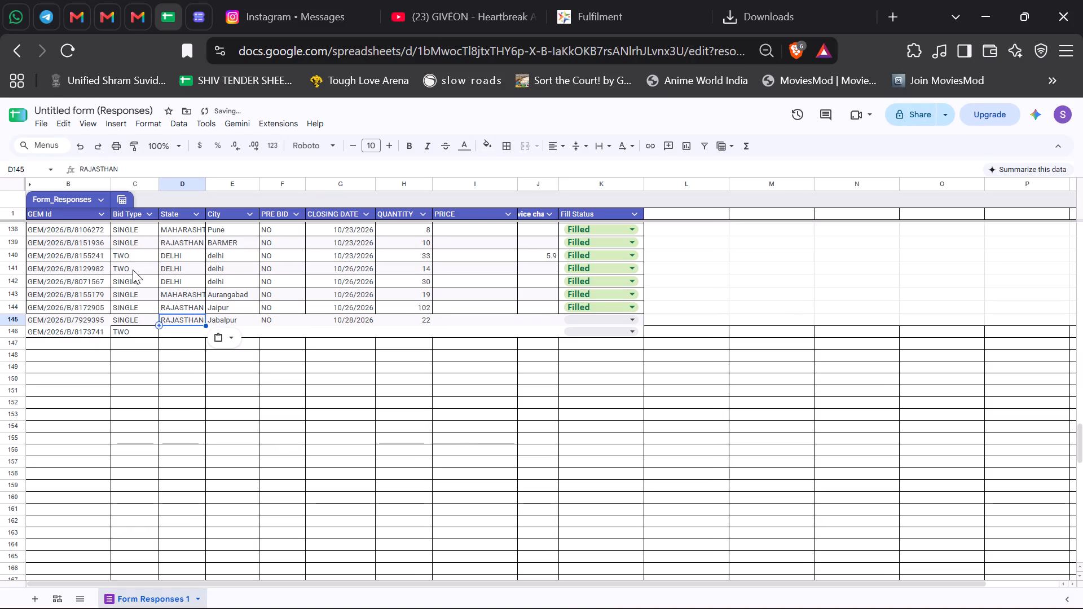
key("ctrl+z")
key("Down")
key("ctrl+v")
Fill the City of bid GEM/2026/B/8173741 with Jaipur, copied from the GEM/2026/B/8172905 row.
key("Right")
key("Up")
key("Up")
key("ctrl+c")
key("Down")
key("Down")
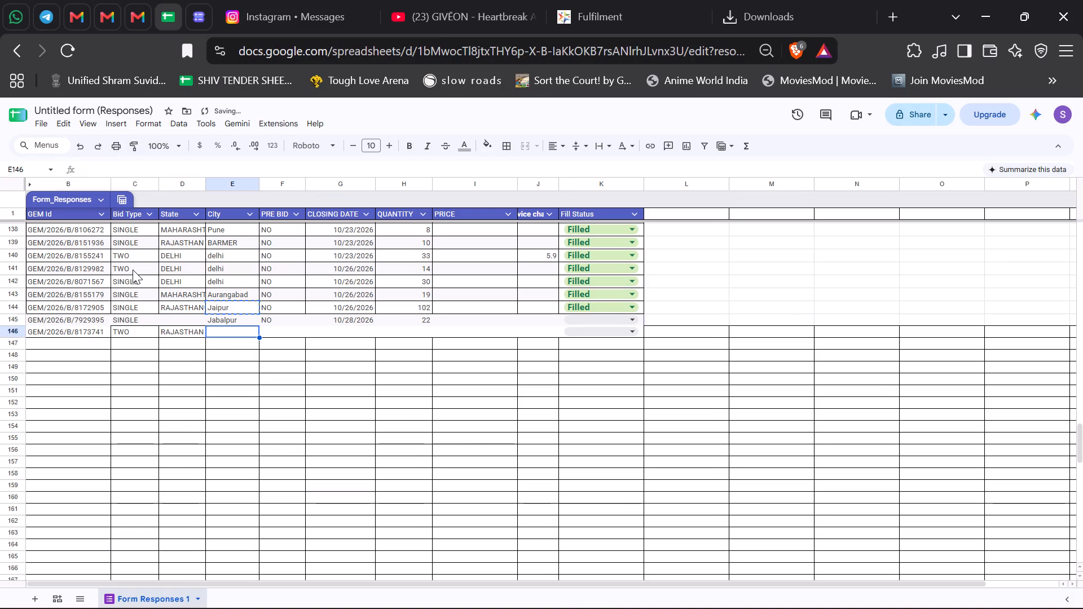
key("ctrl+v")
Enter MP as the State of the Jabalpur bid GEM/2026/B/7929395.
key("Up")
key("Left")
type("mp")
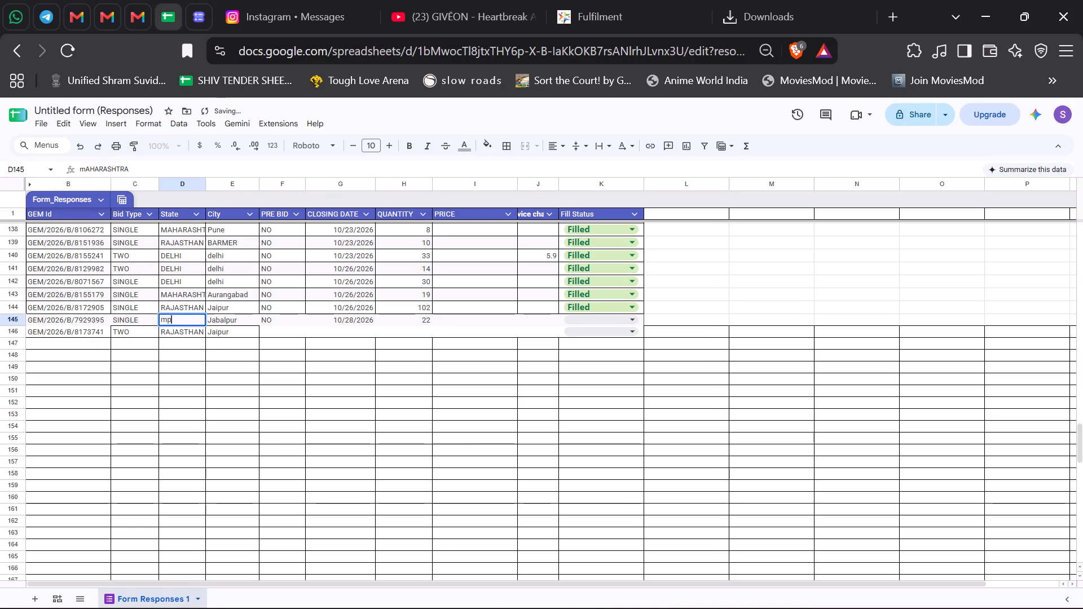
key("BackSpace")
key("Return")
Complete the GEM/2026/B/8173741 row with PRE BID NO and closing date 10/28/2026 copied from the row above, and quantity 6.
key("Right")
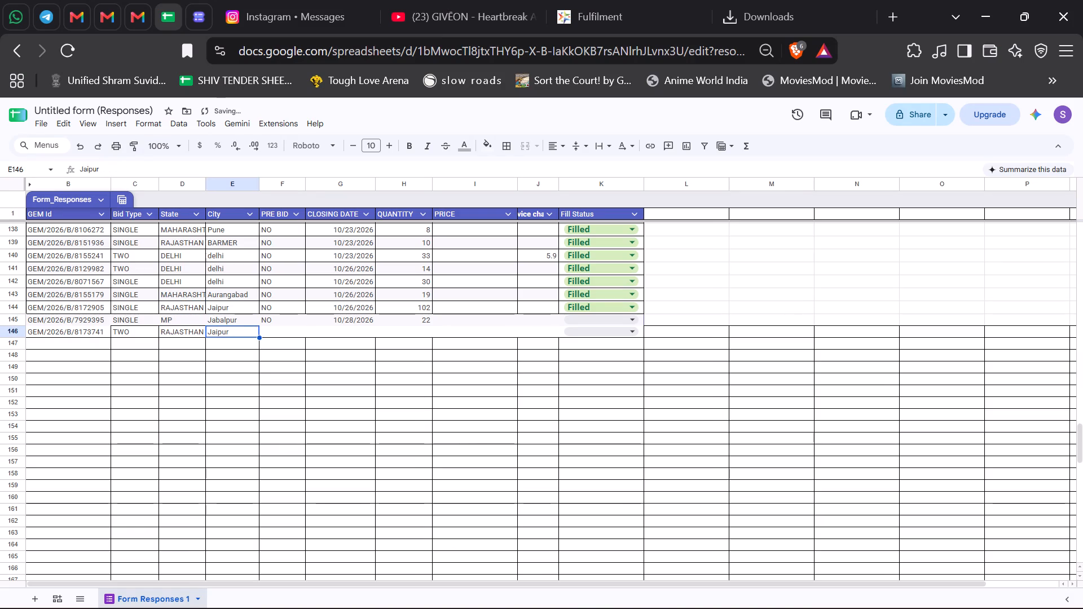
key("Right")
key("ctrl+d")
key("Right")
key("ctrl+d")
key("Right")
key("alt+Tab")
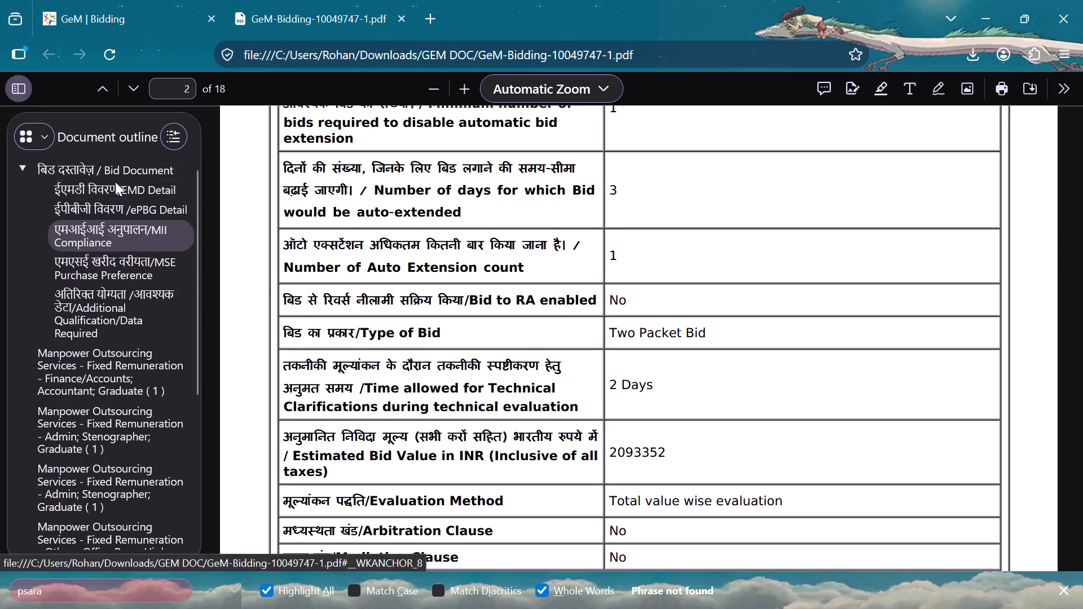
key("alt+Tab")
key("6")
key("Right")
key("Right")
key("Right")
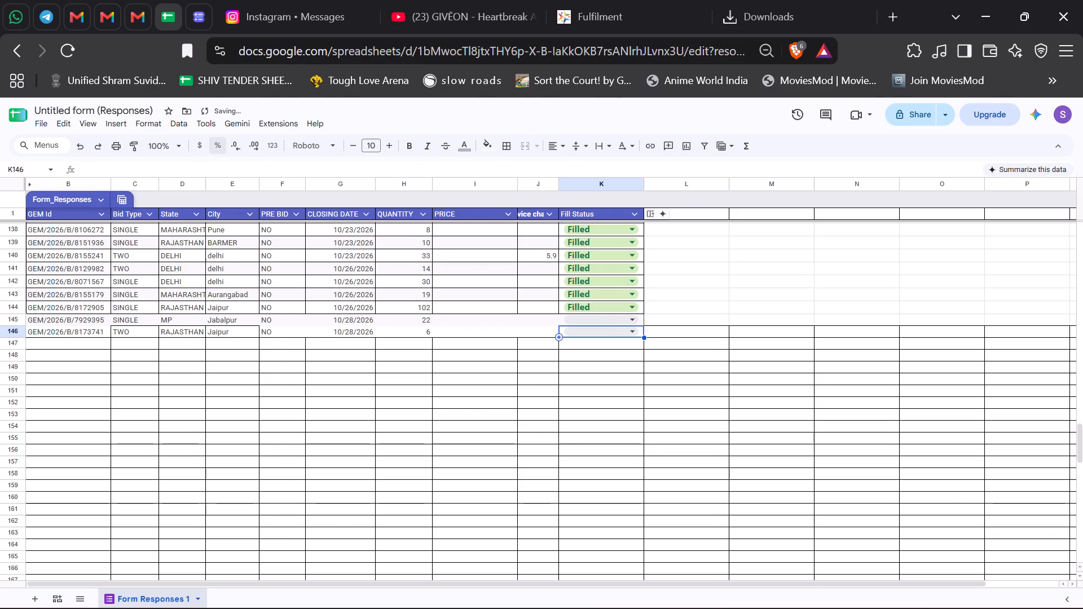
Examine the consignee location details on page 5 of the bid document.
key("alt+Tab")
scroll(363, 242, "down", 20)
scroll(363, 242, "down", 15)
scroll(363, 242, "up", 2)
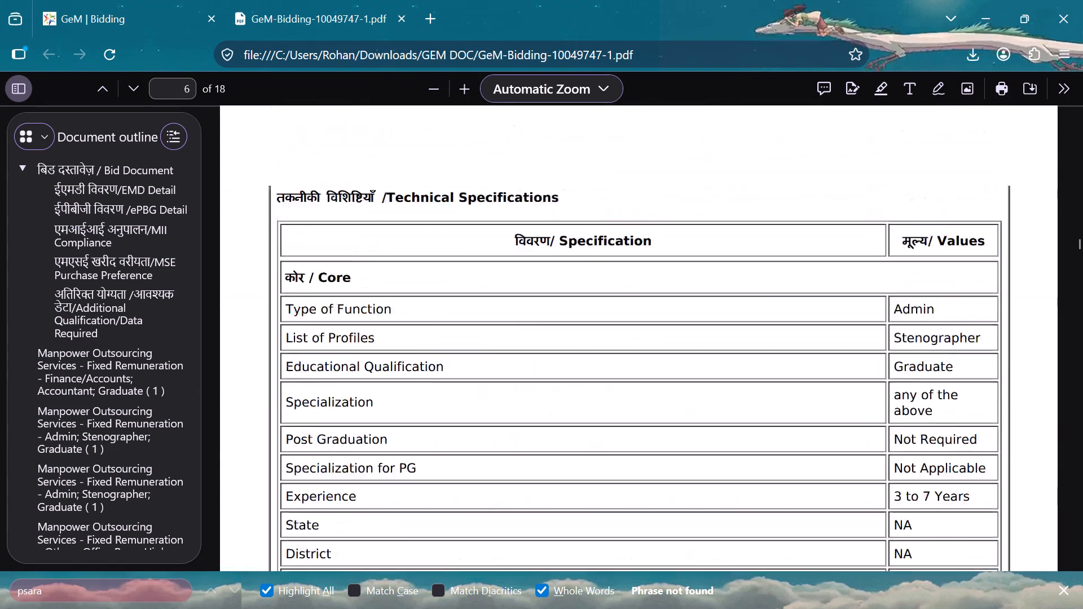
scroll(363, 242, "up", 2)
key("alt+Tab")
key("alt+Tab")
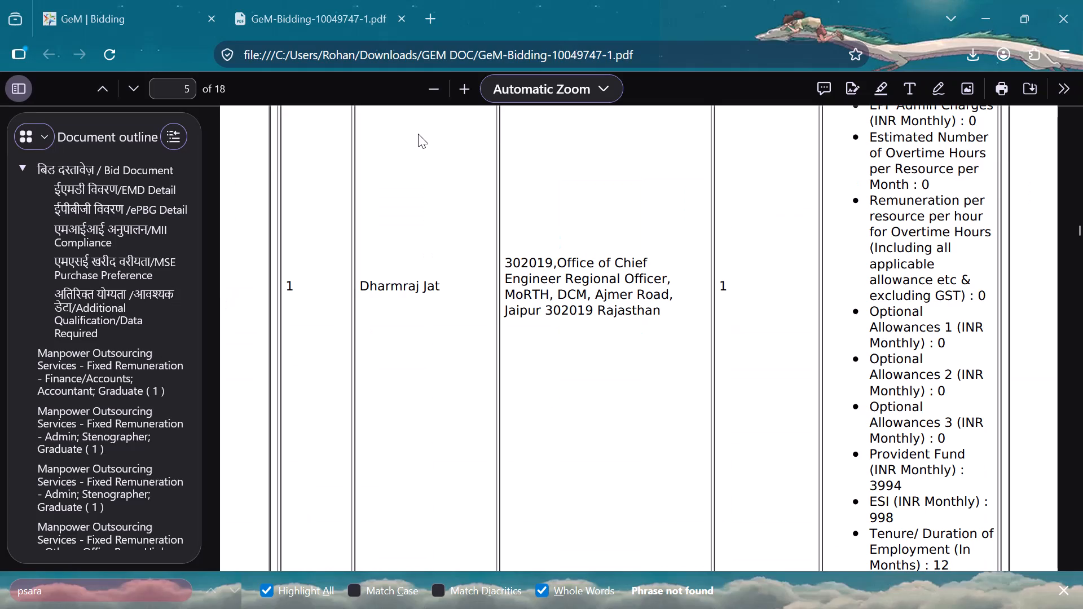
key("alt+Tab")
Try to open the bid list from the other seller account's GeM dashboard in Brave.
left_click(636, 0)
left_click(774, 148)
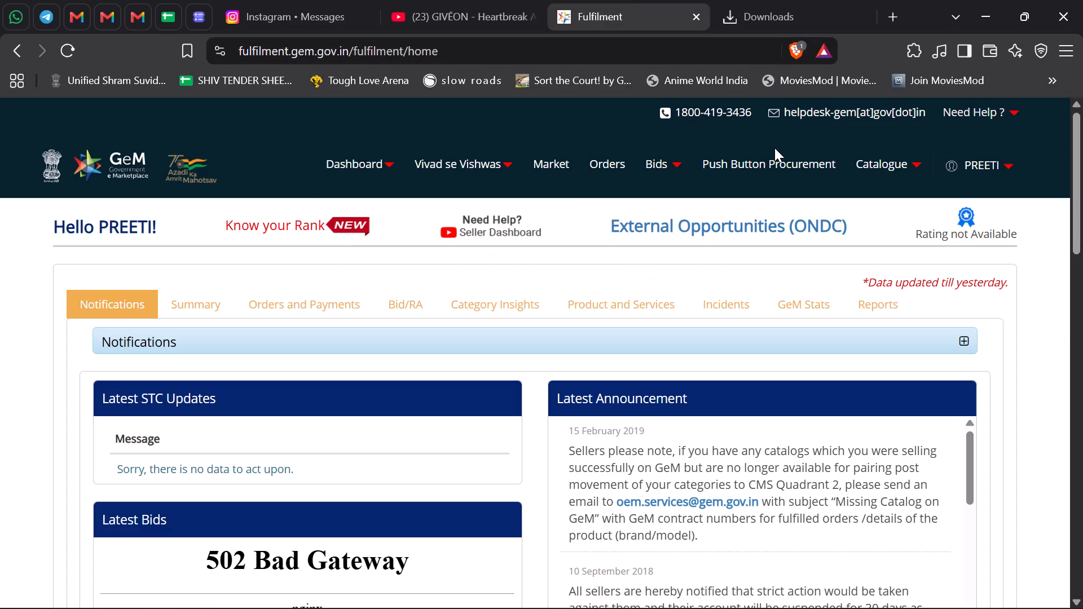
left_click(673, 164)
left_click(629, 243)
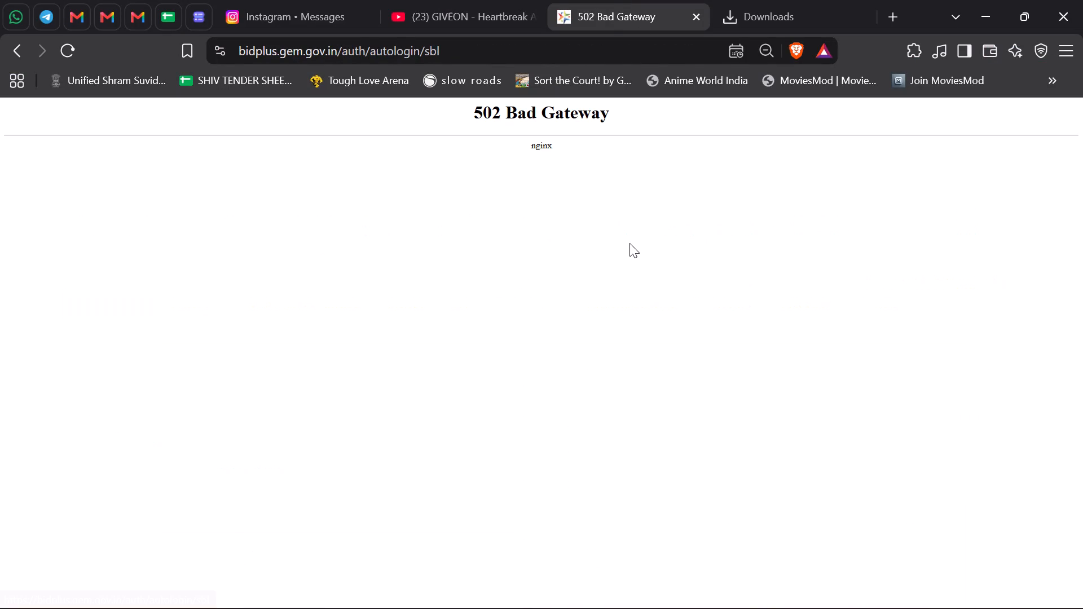
Return to the bid participation page, select the item 1 Accountant catalogue, offer only Rajasthan for geographical presence, and encrypt and save it.
key("alt+Tab")
left_click(157, 0)
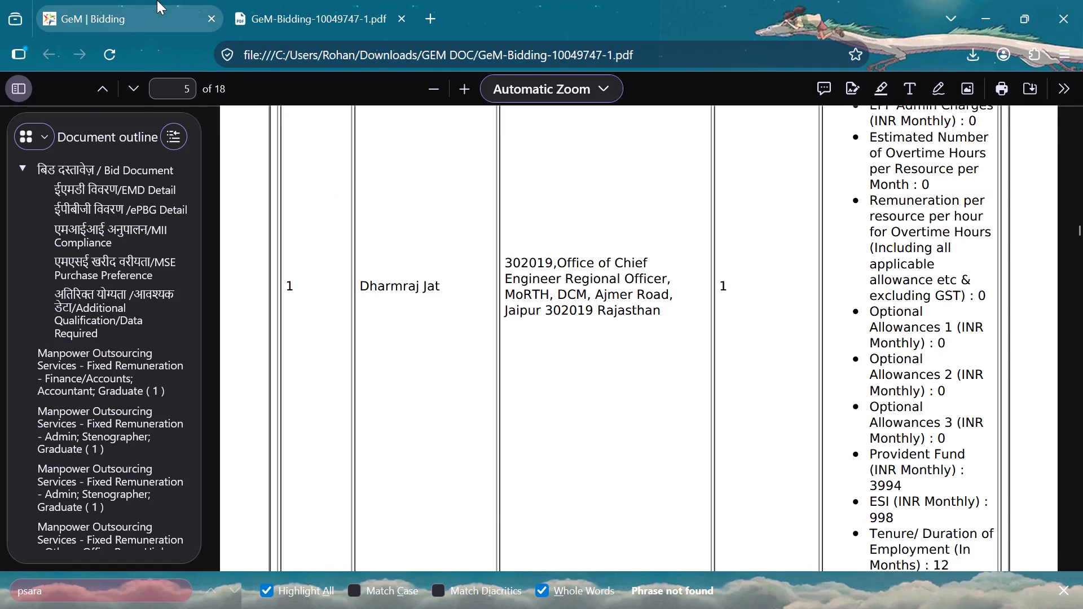
left_click(926, 387)
scroll(928, 376, "down", 1)
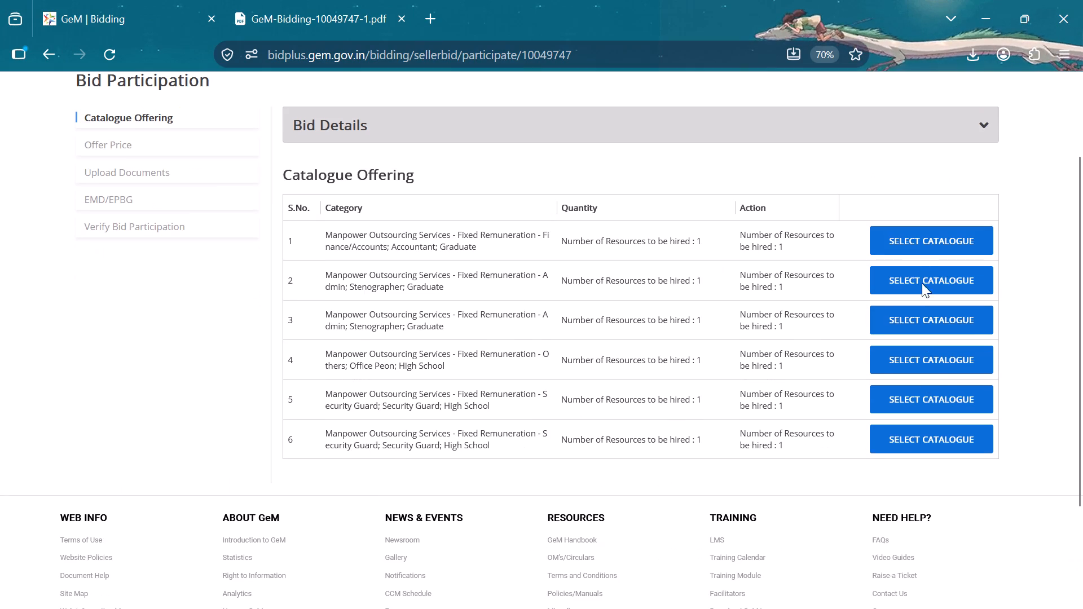
left_click(915, 251)
scroll(683, 272, "down", 2)
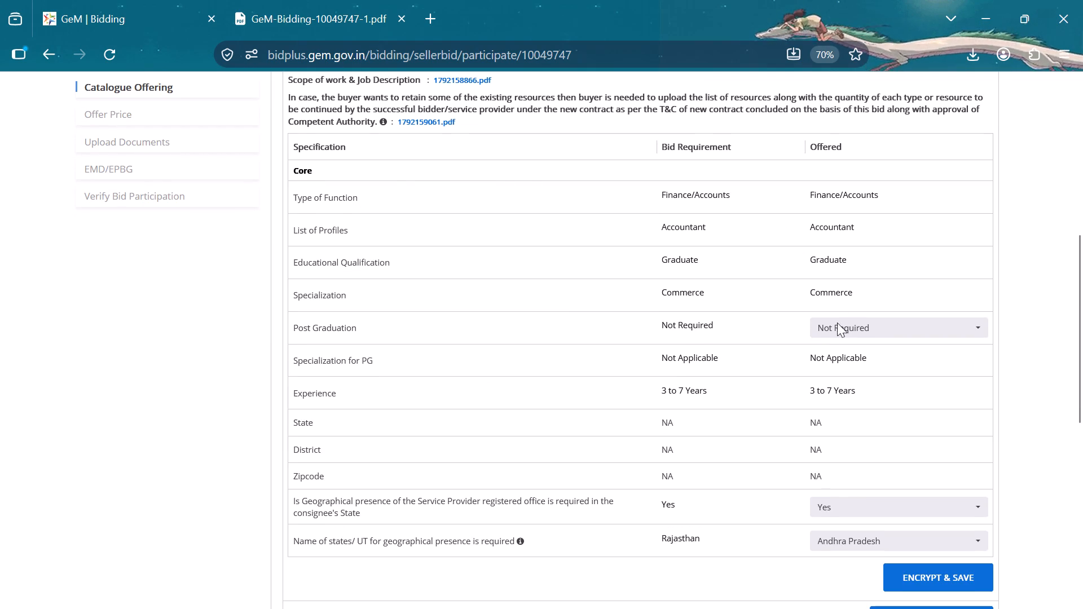
scroll(835, 488, "down", 2)
left_click(835, 277)
left_click(831, 298)
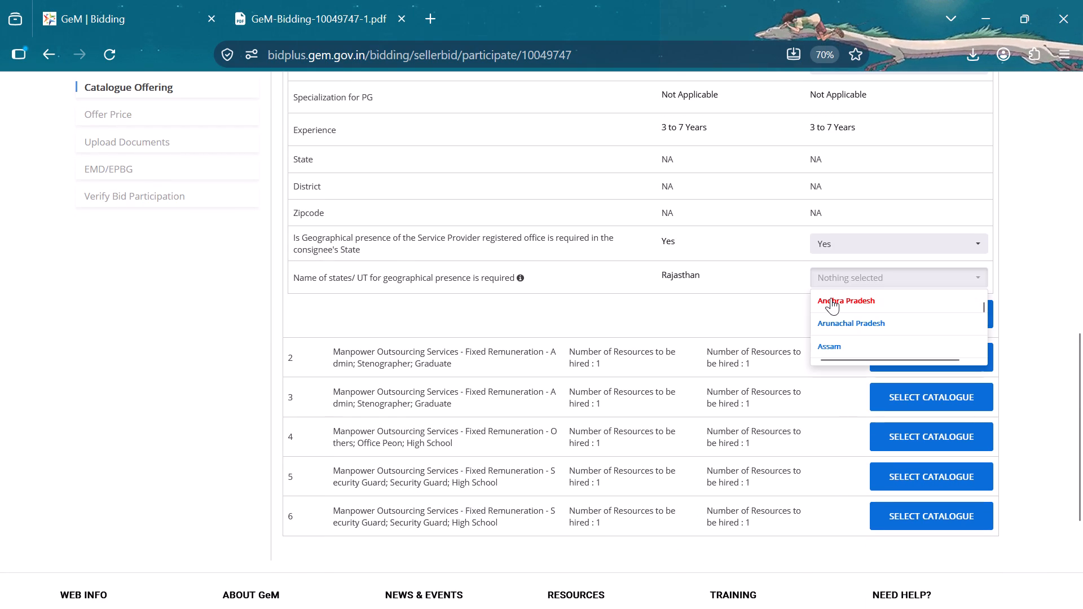
left_click(760, 298)
left_click(842, 271)
key("r")
key("Return")
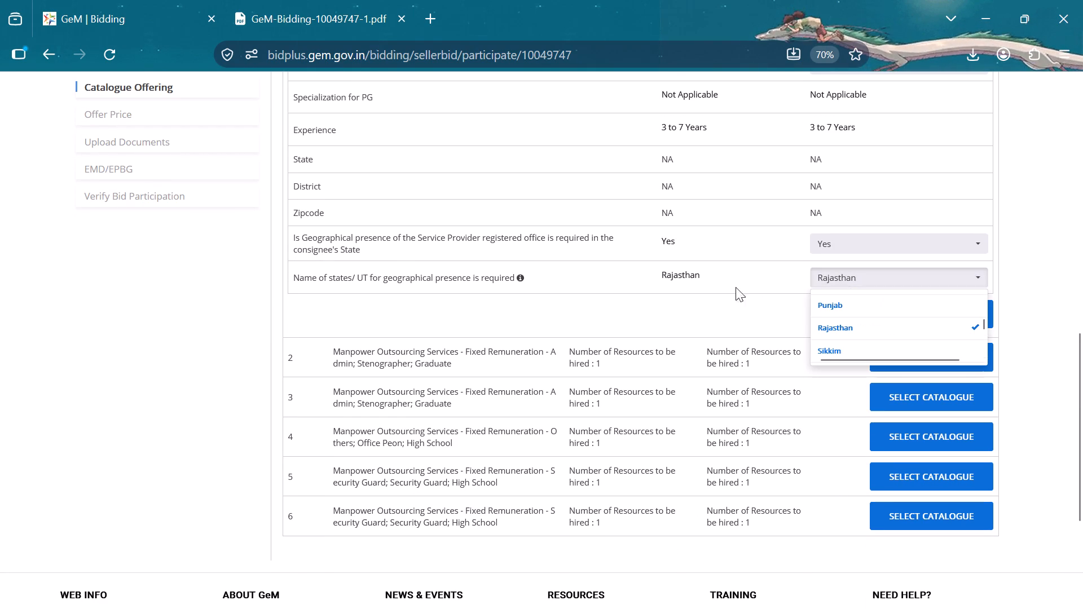
left_click(689, 290)
left_click(897, 334)
left_click(898, 323)
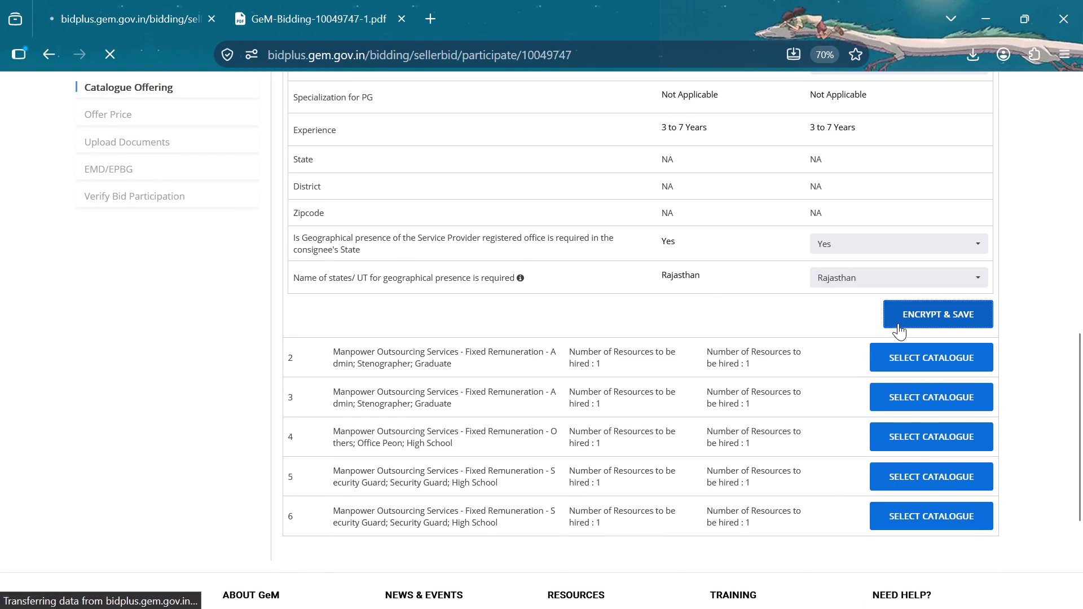
Select the item 2 Stenographer catalogue, offer only Rajasthan for geographical presence, and encrypt and save the offering.
left_click(909, 420)
scroll(909, 420, "down", 3)
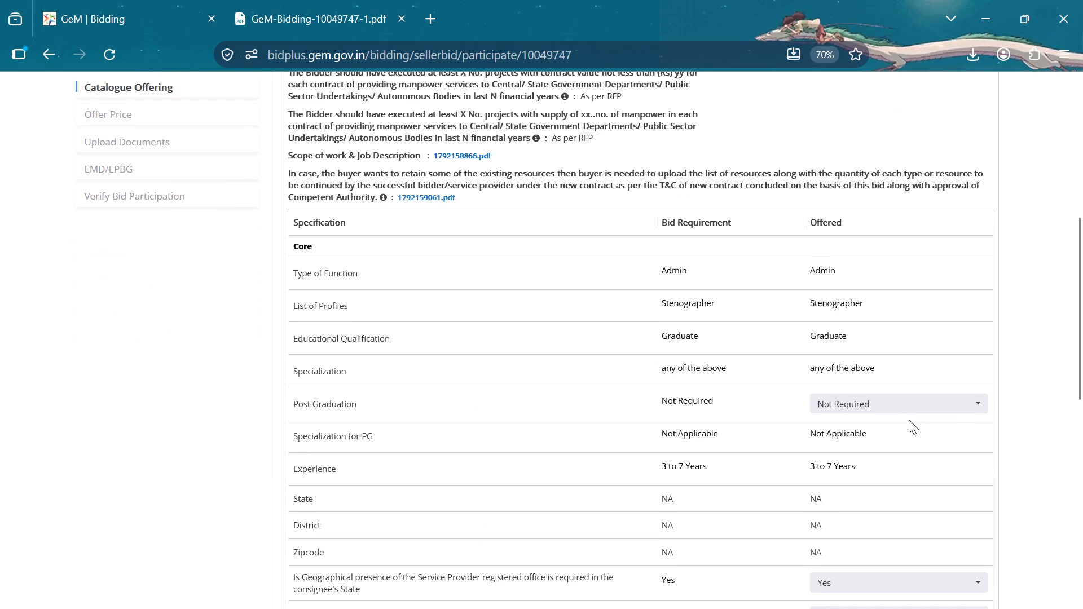
scroll(859, 396, "down", 3)
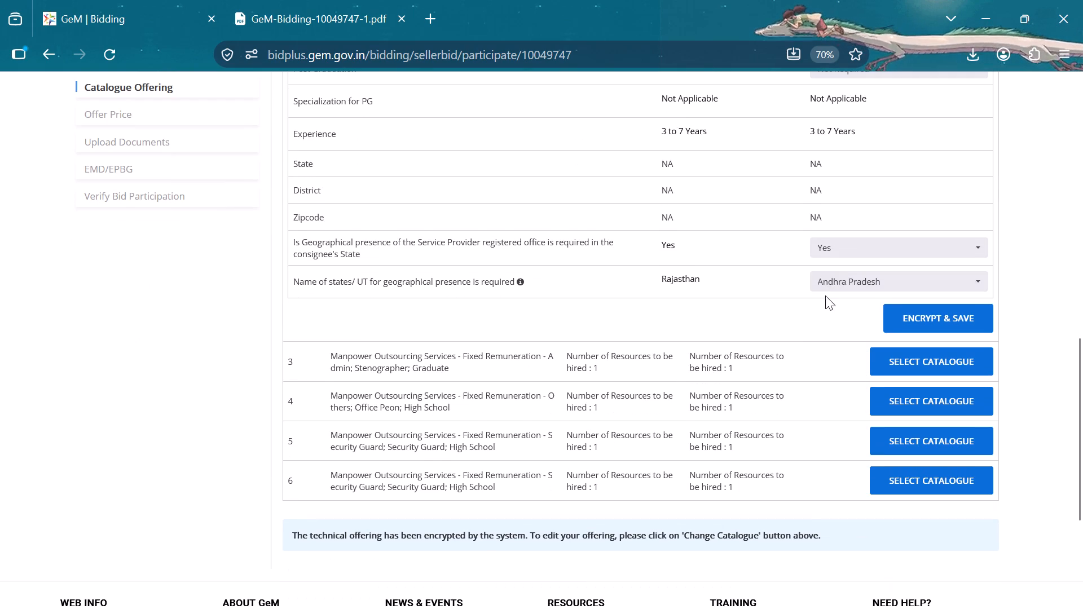
left_click(825, 288)
left_click(825, 310)
left_click(789, 309)
left_click(839, 288)
key("r")
key("Return")
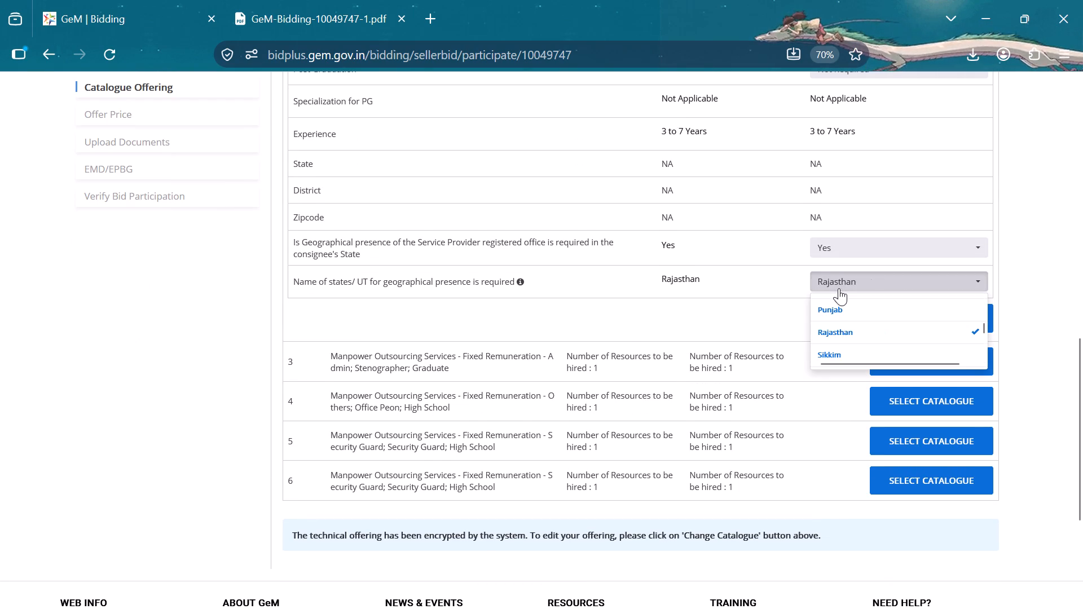
left_click(733, 303)
left_click(890, 298)
left_click(900, 319)
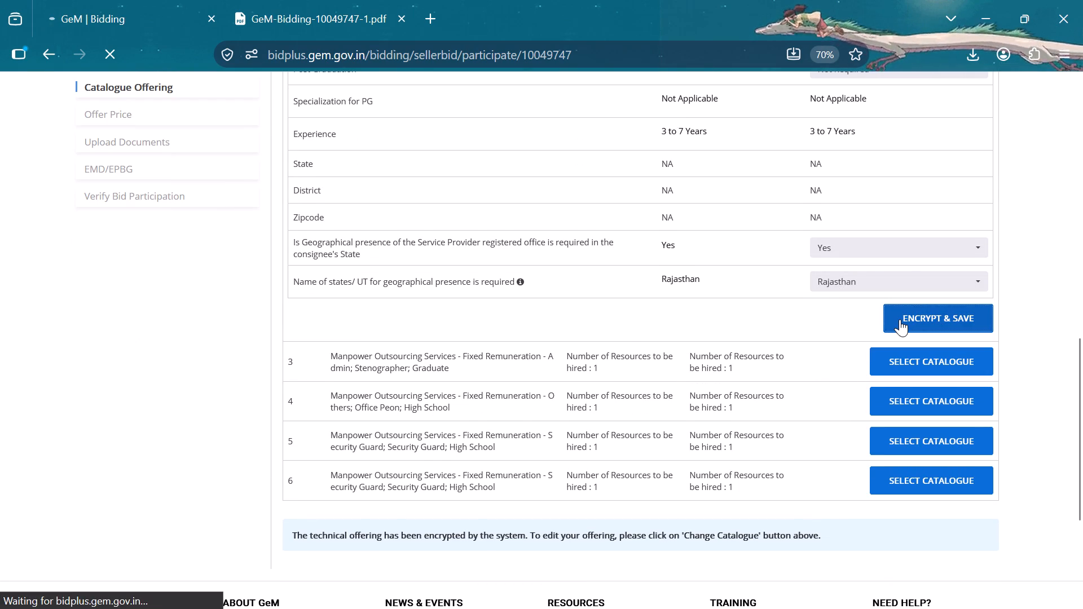
Select the item 6 Security Guard catalogue, offer only Rajasthan for geographical presence, and encrypt and save the offering.
scroll(900, 319, "down", 3)
double_click(900, 319)
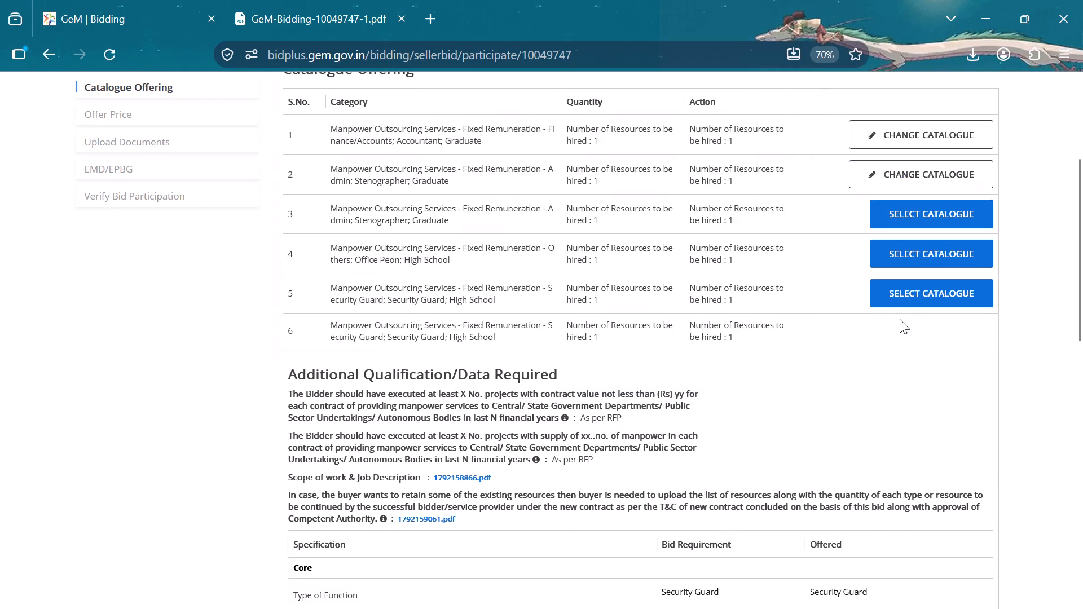
scroll(900, 319, "down", 4)
left_click(878, 280)
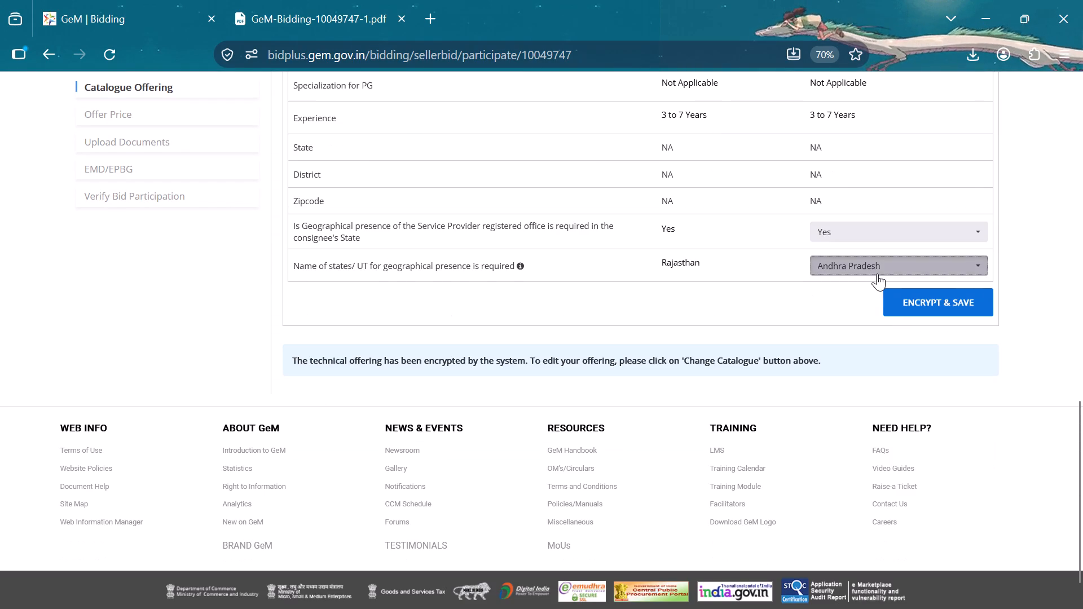
left_click(877, 273)
key("r")
key("Return")
left_click(851, 271)
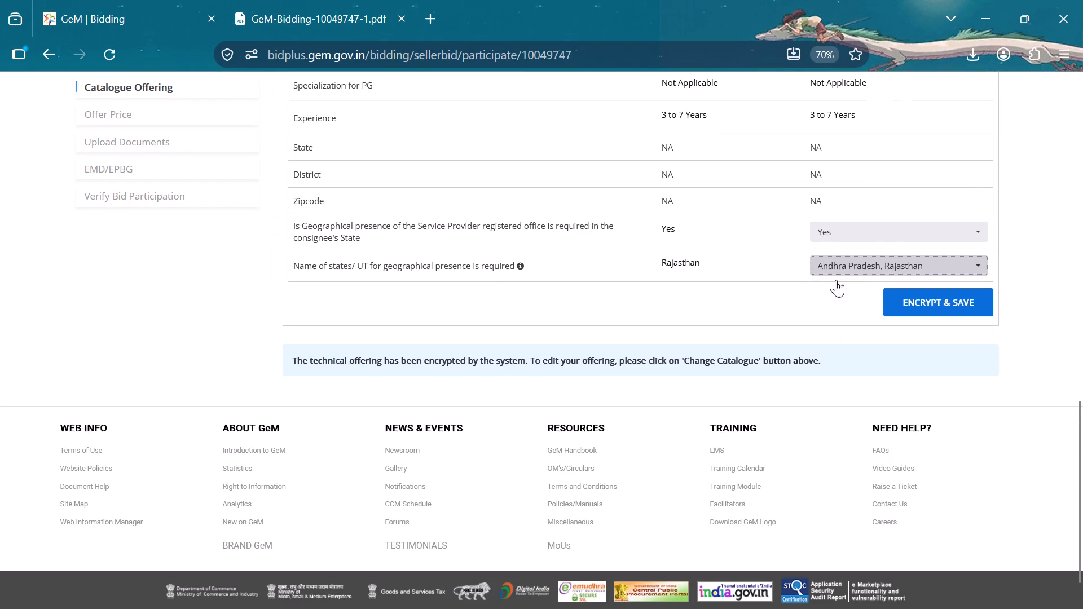
left_click(816, 280)
left_click(817, 276)
left_click(822, 271)
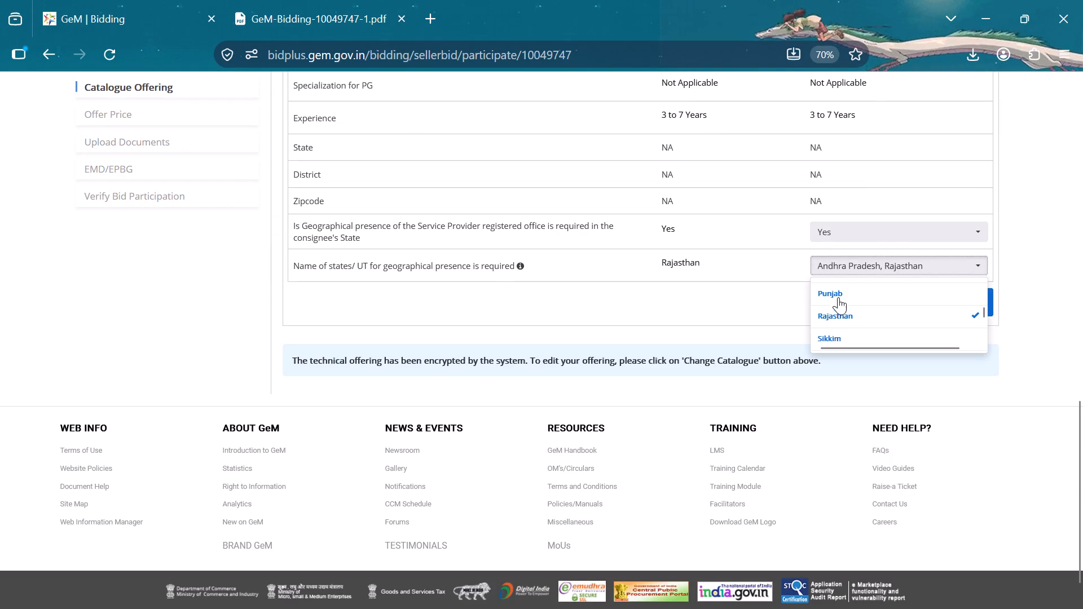
scroll(842, 301, "up", 11)
scroll(842, 301, "down", 7)
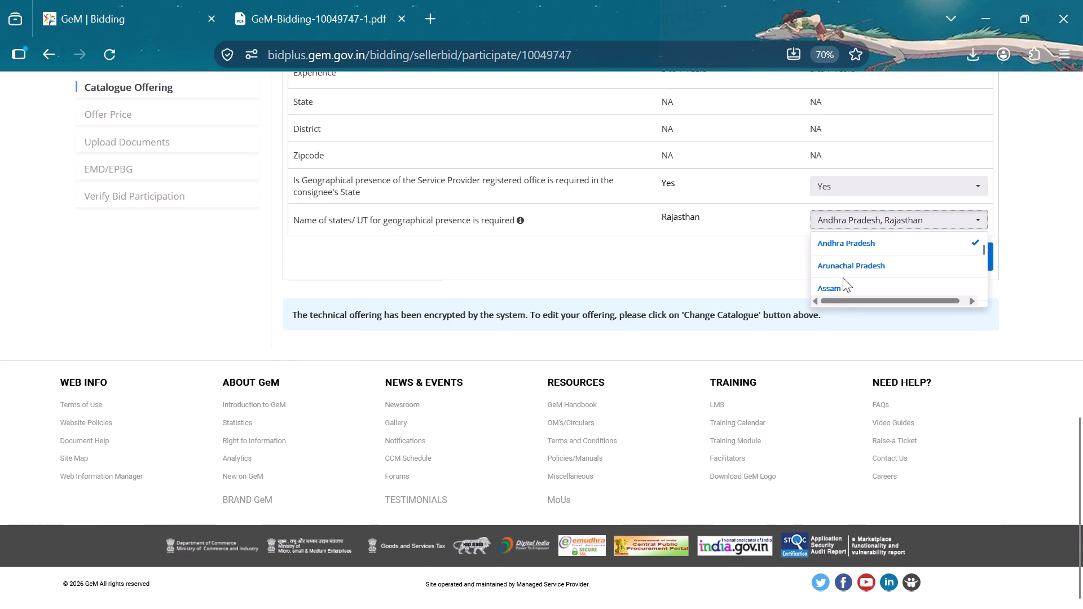
left_click(846, 243)
left_click(734, 256)
left_click(916, 258)
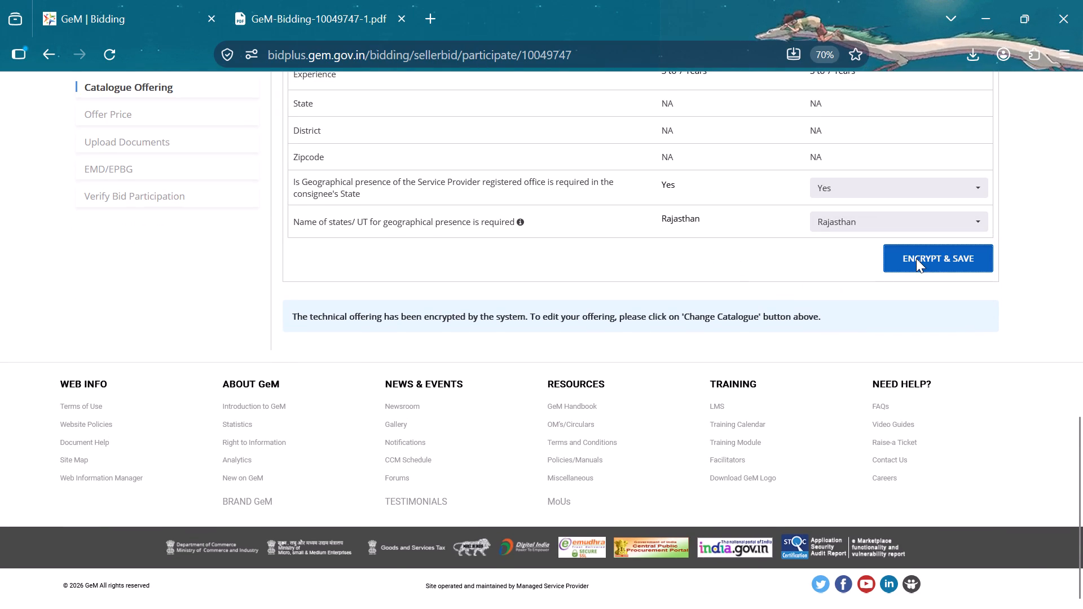
Select the item 5 Security Guard catalogue, offer only Rajasthan for geographical presence, and encrypt and save the offering.
scroll(916, 258, "down", 6)
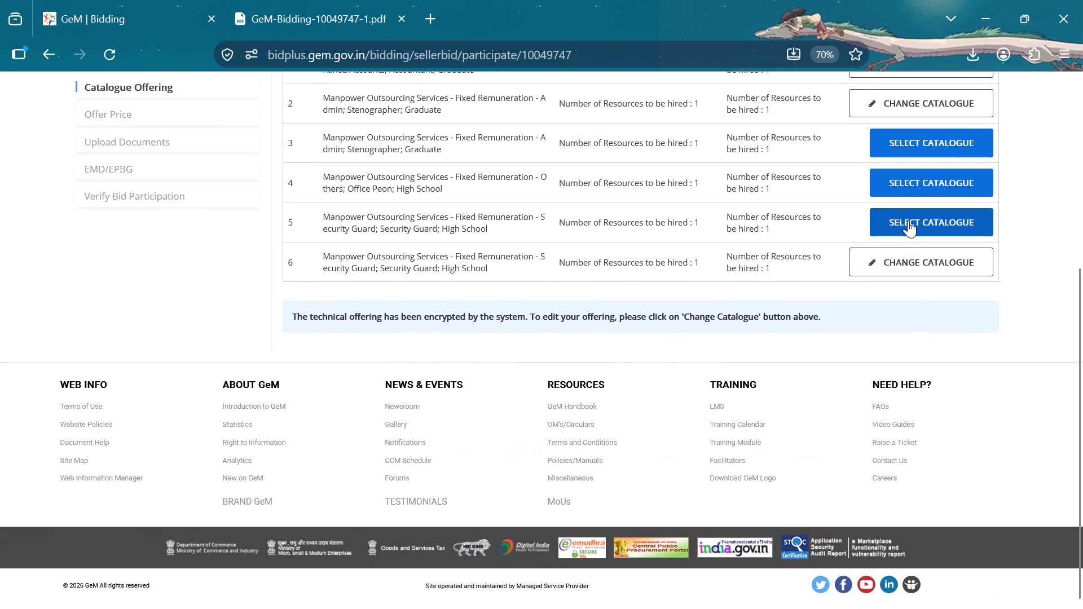
left_click(908, 220)
scroll(908, 220, "down", 2)
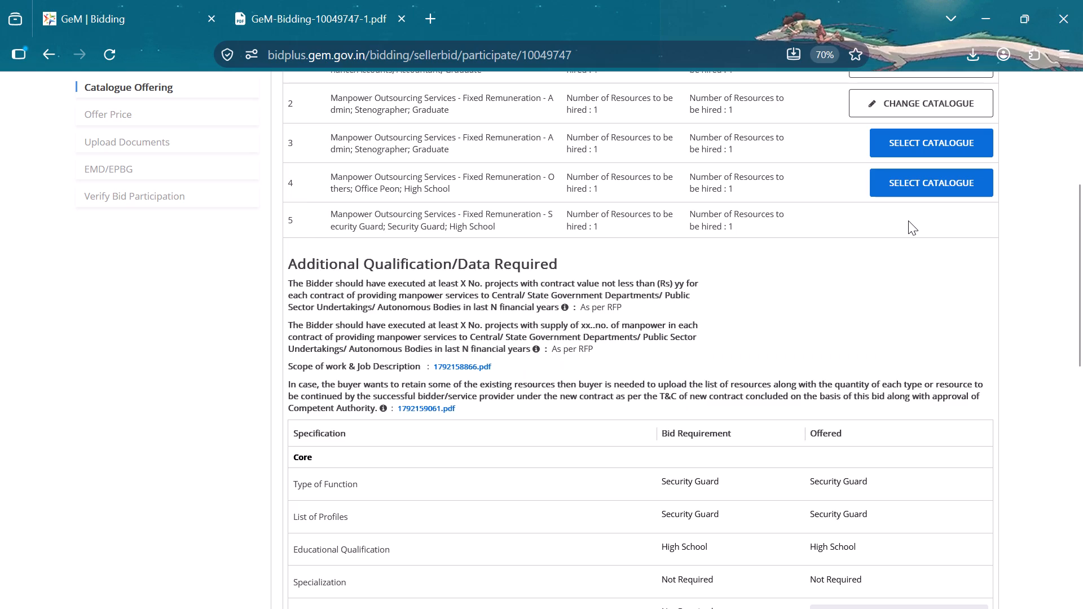
scroll(908, 220, "down", 5)
left_click(865, 295)
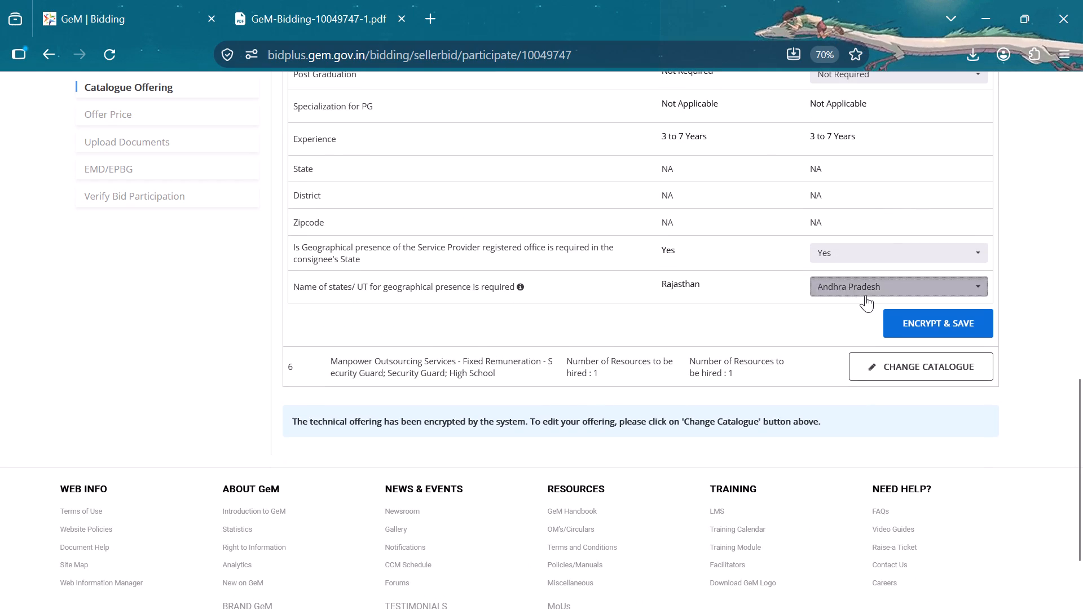
left_click(852, 314)
left_click(749, 314)
left_click(801, 291)
left_click(817, 288)
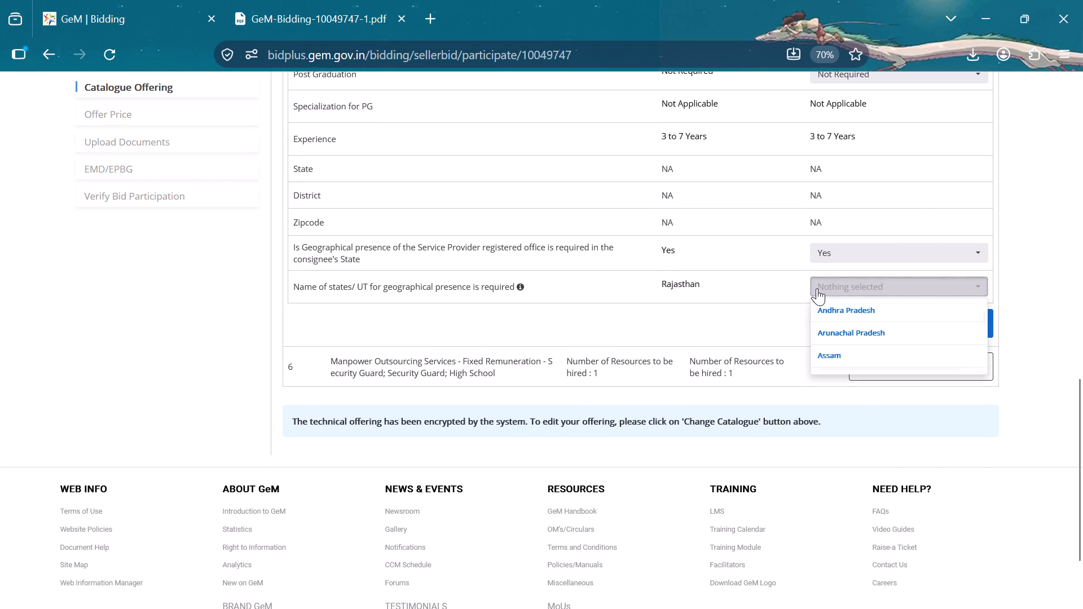
key("r")
key("Return")
left_click(731, 308)
left_click(881, 311)
left_click(897, 315)
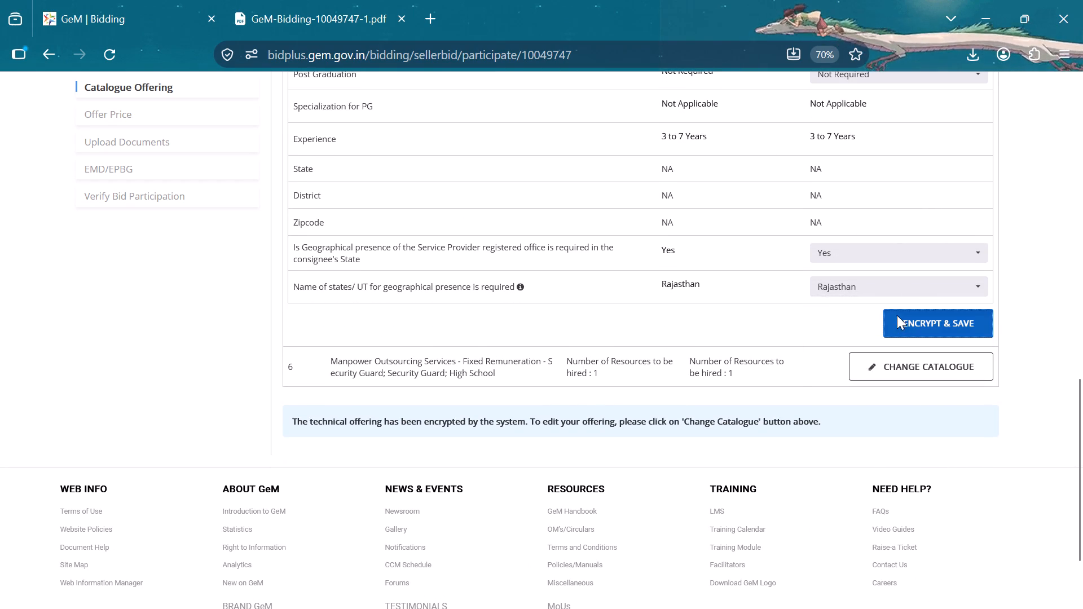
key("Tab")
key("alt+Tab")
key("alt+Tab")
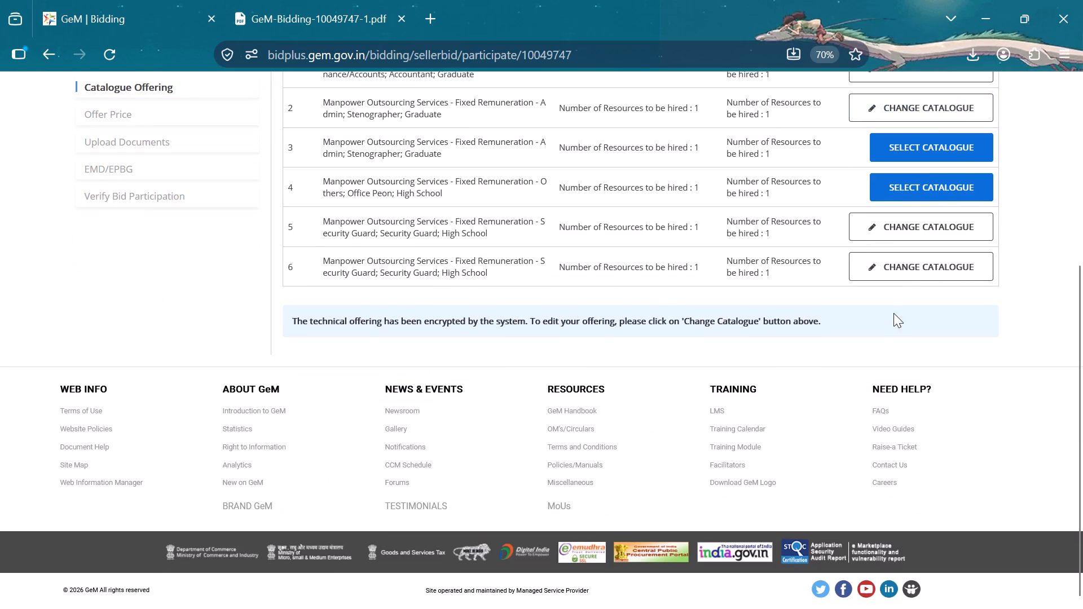
Select the item 3 Stenographer catalogue, offer only Rajasthan for geographical presence, and encrypt and save the offering.
left_click(887, 139)
scroll(782, 229, "down", 2)
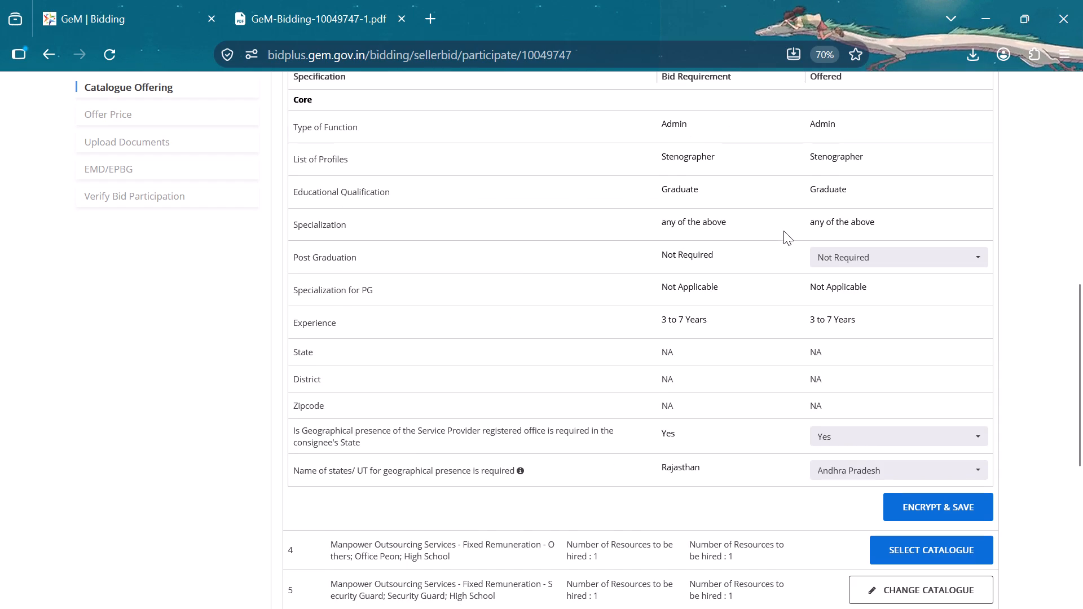
scroll(837, 401, "down", 1)
left_click(831, 419)
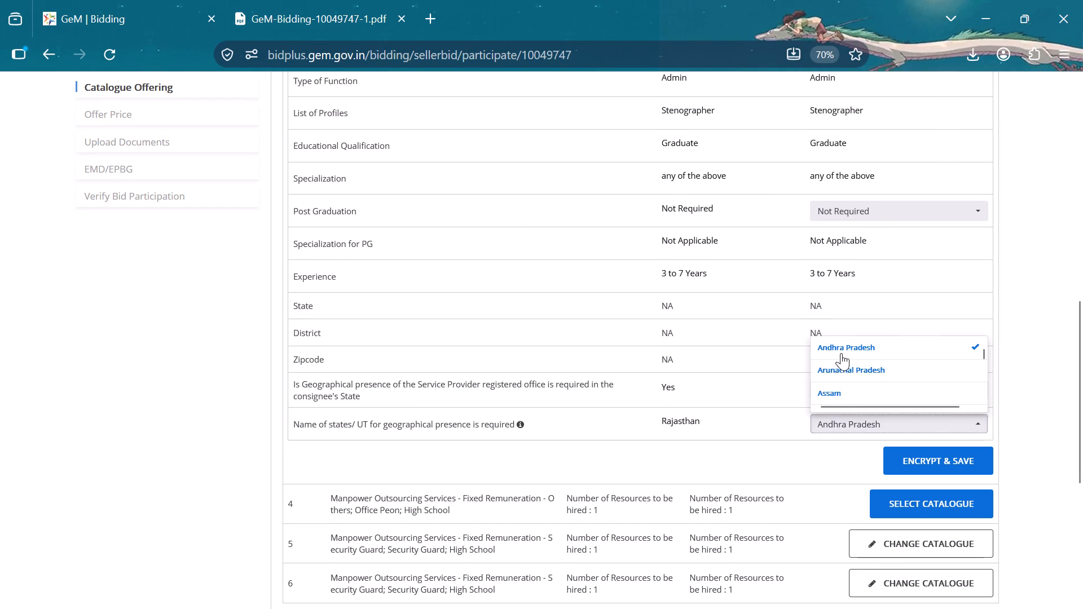
left_click(841, 352)
left_click(754, 408)
left_click(856, 427)
key("r")
key("Return")
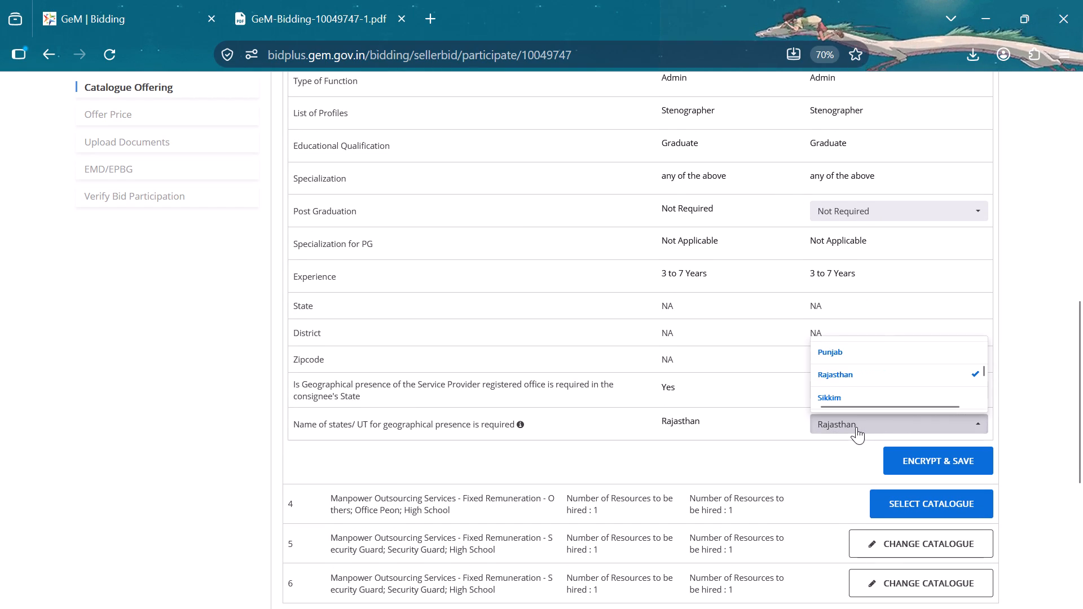
left_click(939, 456)
Select the item 4 Office Peon catalogue, offer only Rajasthan for geographical presence, and encrypt and save the offering.
scroll(939, 456, "down", 1)
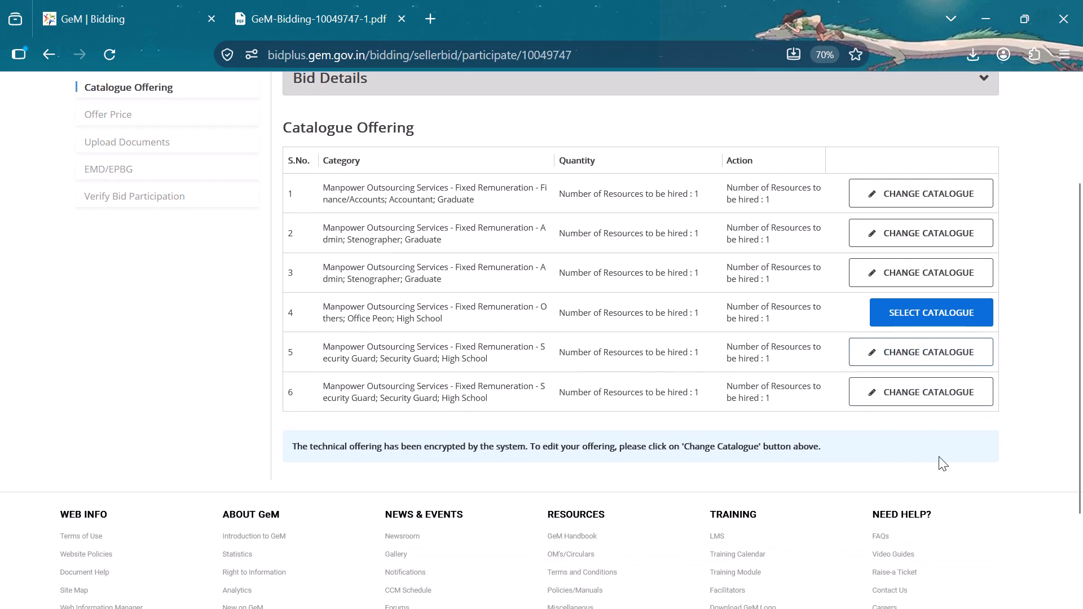
left_click(900, 309)
scroll(831, 340, "down", 2)
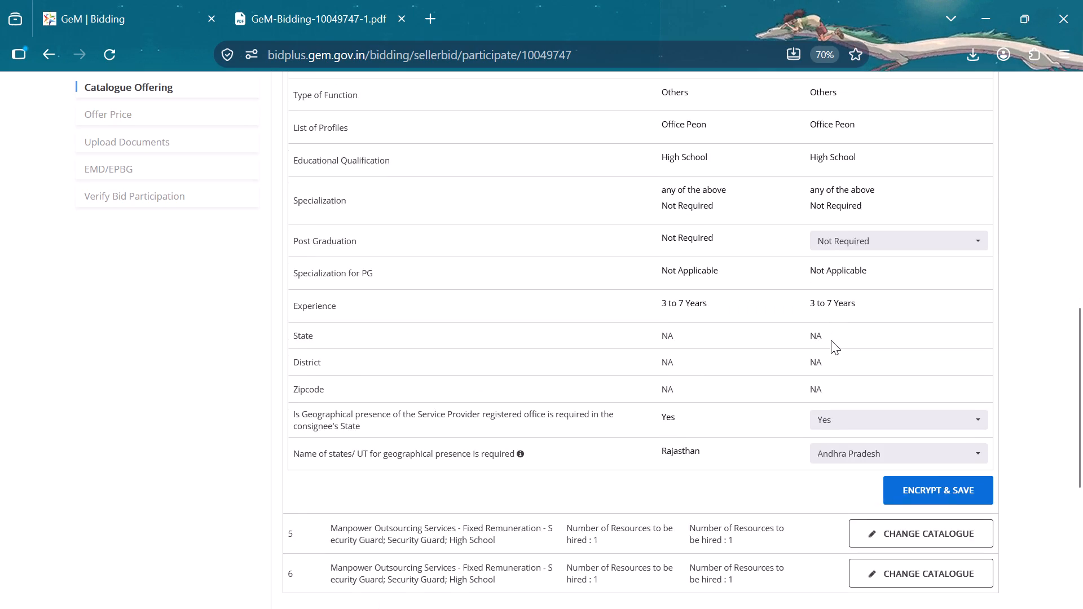
scroll(831, 340, "down", 2)
left_click(830, 333)
left_click(839, 339)
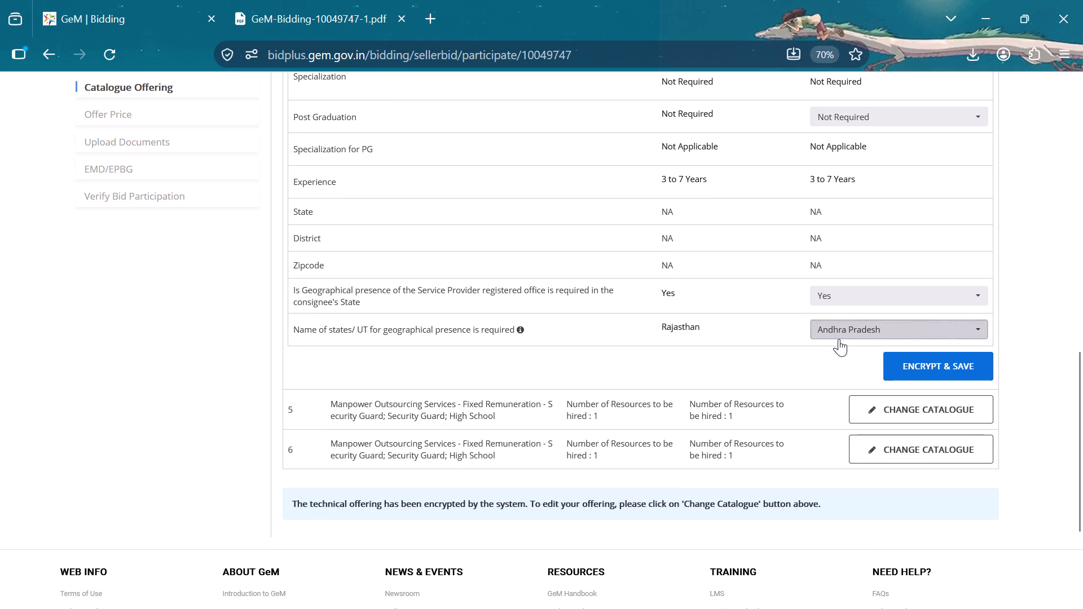
left_click(839, 338)
left_click(839, 348)
left_click(753, 337)
left_click(859, 326)
key("r")
key("Return")
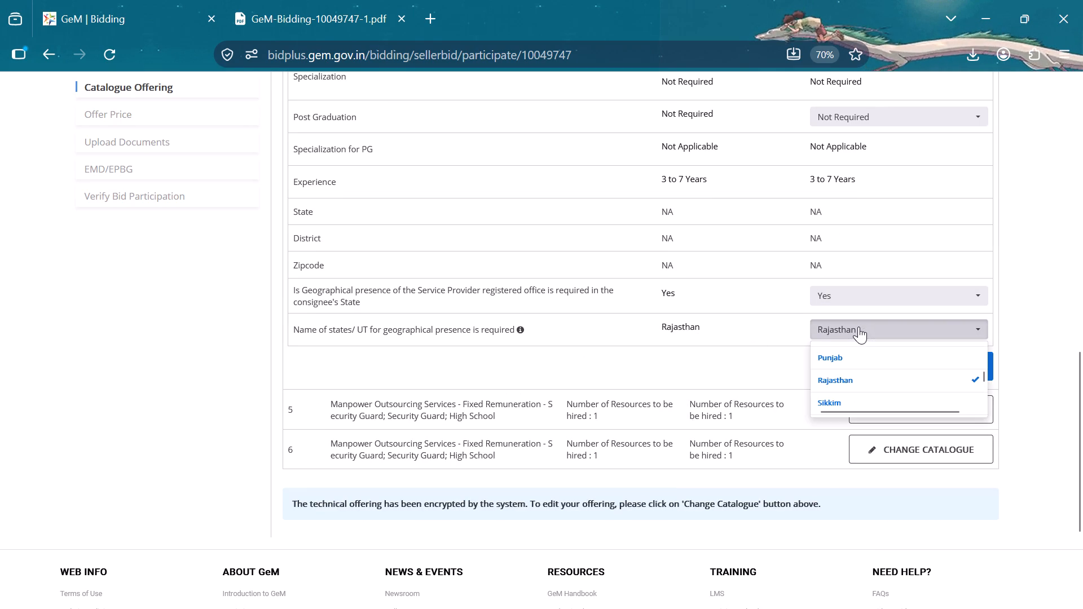
left_click(670, 333)
left_click(901, 360)
Switch to Brave and reload the other seller account's GeM bid list page.
key("alt+Tab")
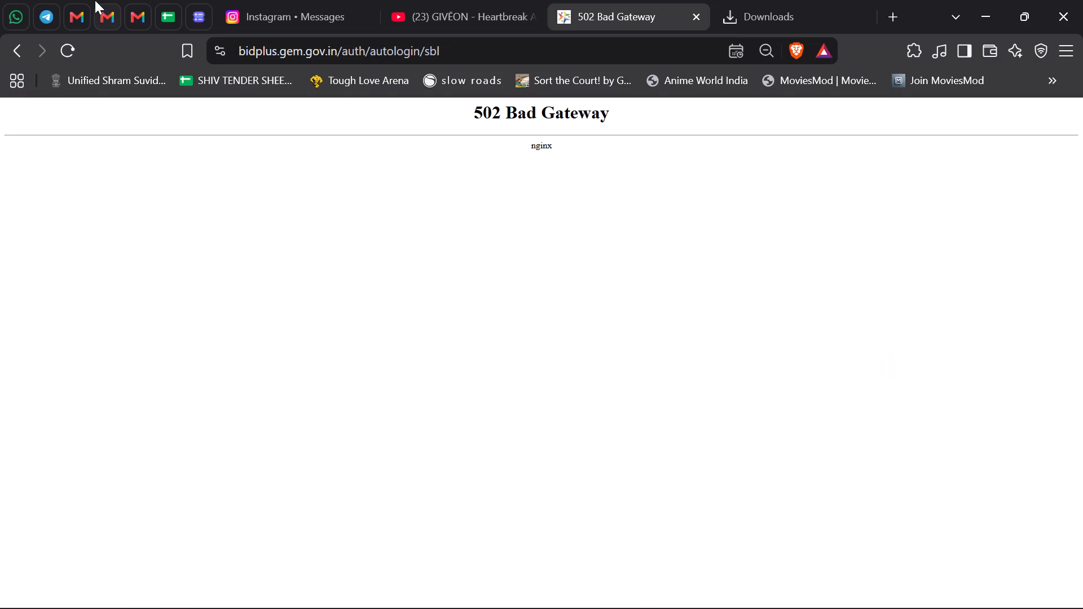
left_click(60, 56)
scroll(334, 284, "down", 1)
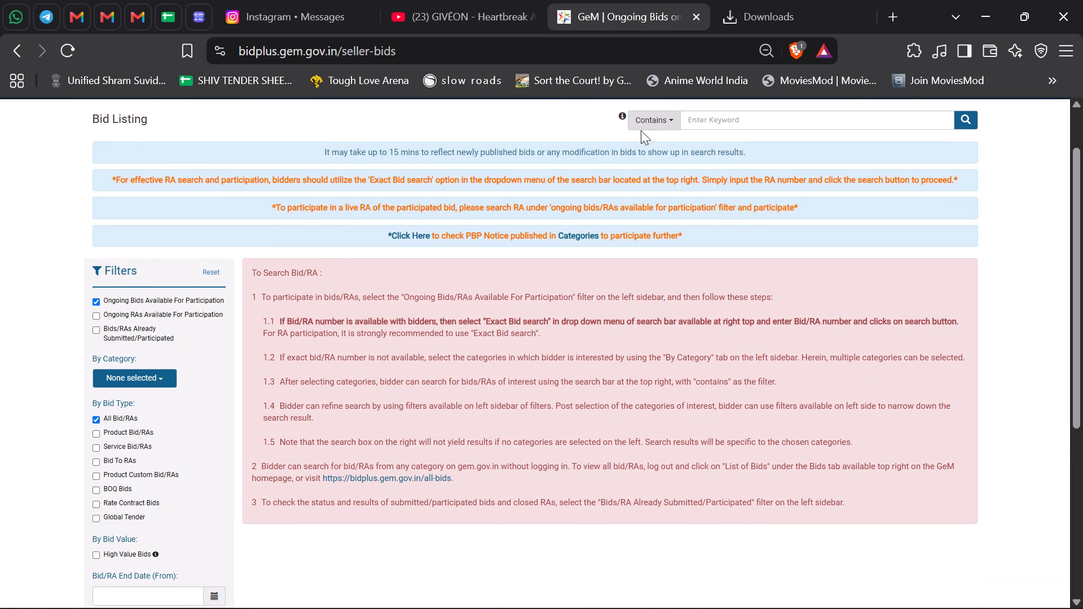
Run an Exact Bid Search in the bid listing for GEM/2026/B/7929395, copying the bid number from the tender tracking sheet.
left_click(662, 129)
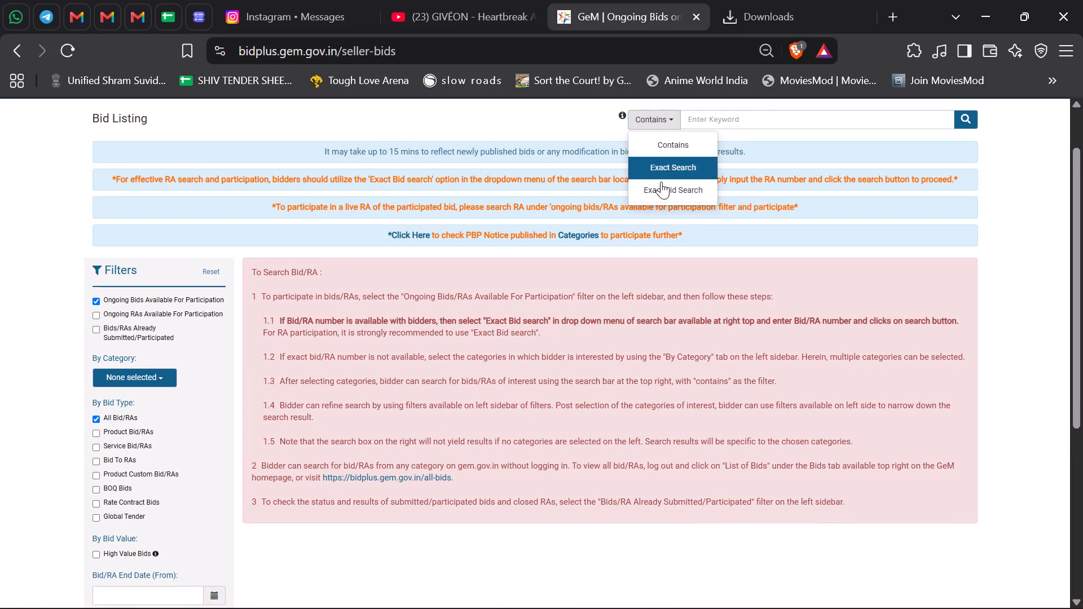
left_click(661, 182)
left_click(167, 19)
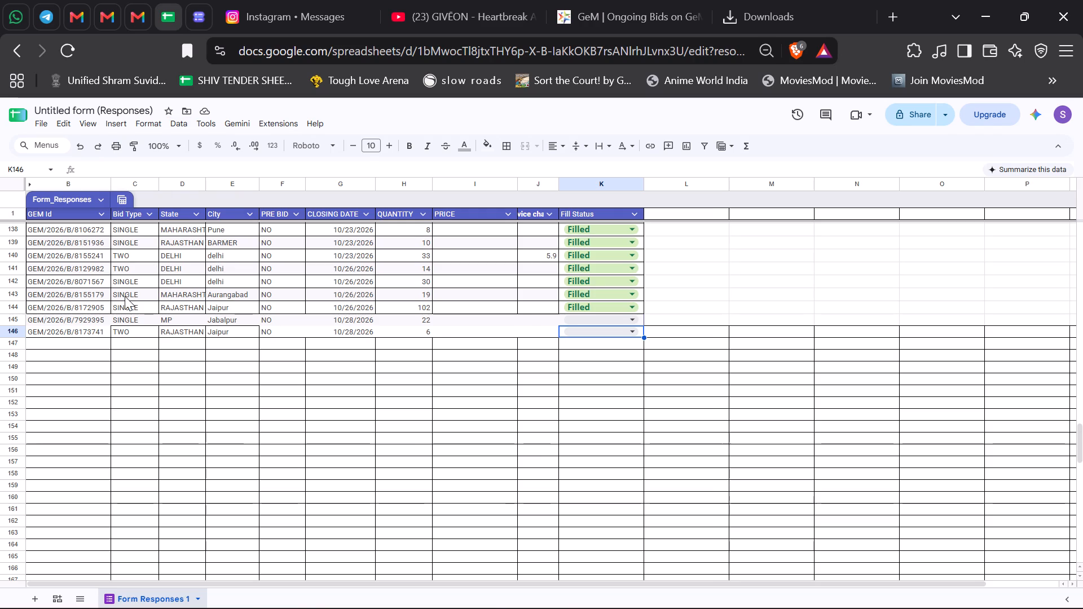
left_click(80, 319)
key("ctrl+c")
left_click(562, 0)
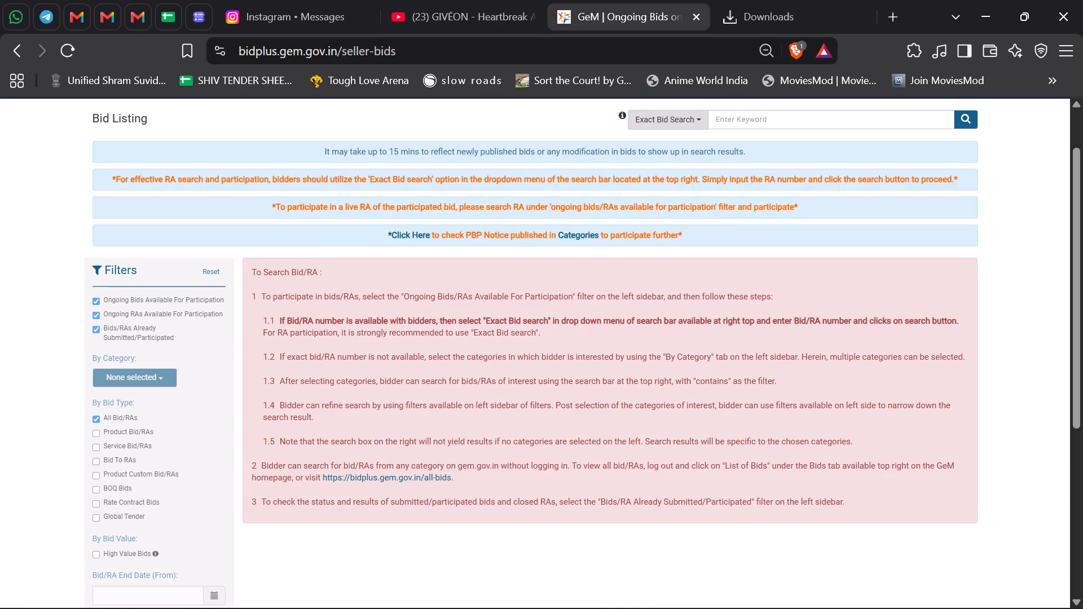
left_click(745, 118)
key("ctrl+v")
key("Return")
Return to the bid participation page in Firefox and proceed to the end of the Catalogue Offering section.
key("alt+Tab")
scroll(917, 423, "down", 2)
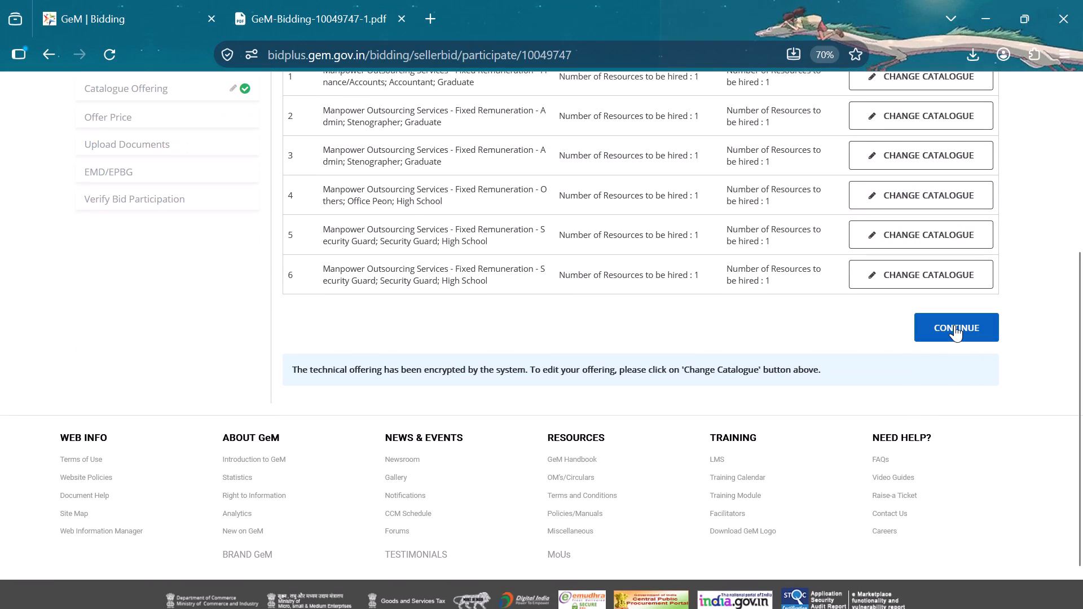
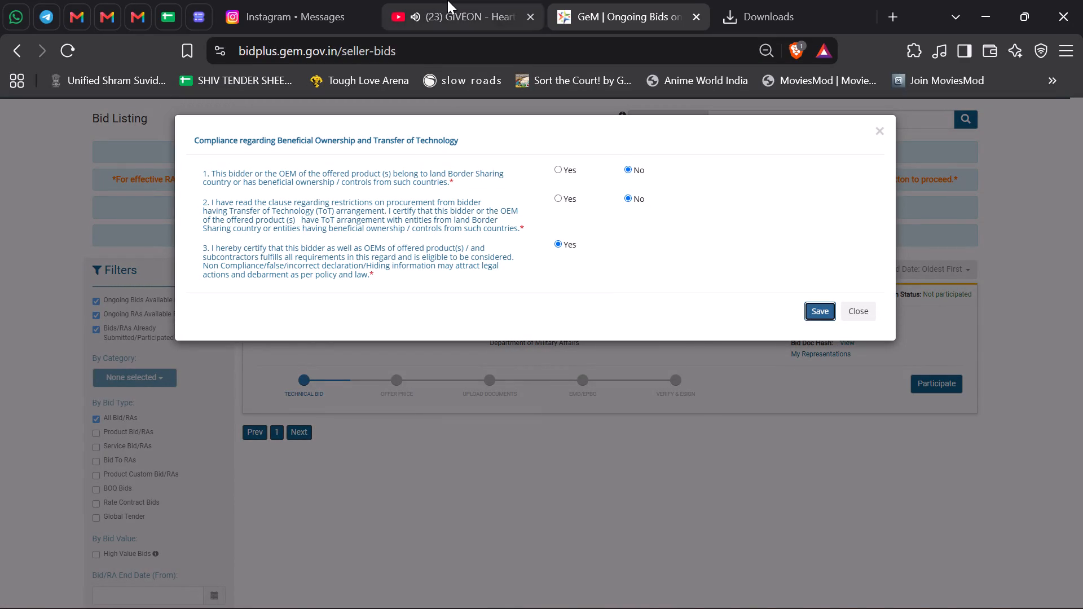
Open catalogue selection for the unskilled, high school Manpower Outsourcing Services item in the second account's bid.
left_click(647, 0)
scroll(720, 273, "down", 1)
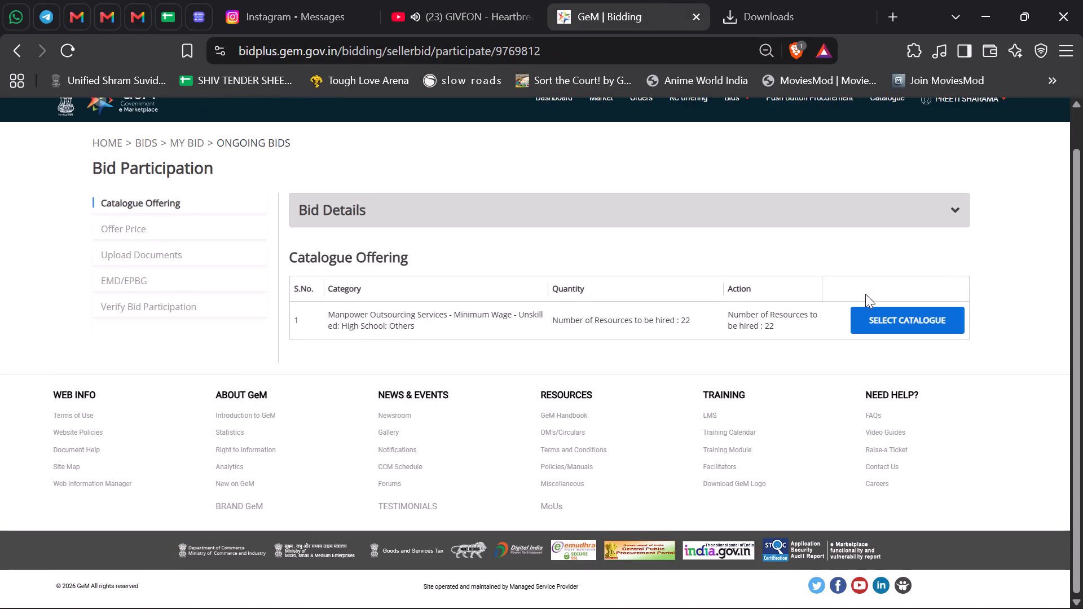
left_click(895, 316)
Switch to Firefox and enter 3.85 as the percentage of service charge including GST for all six manpower items.
key("alt+Tab")
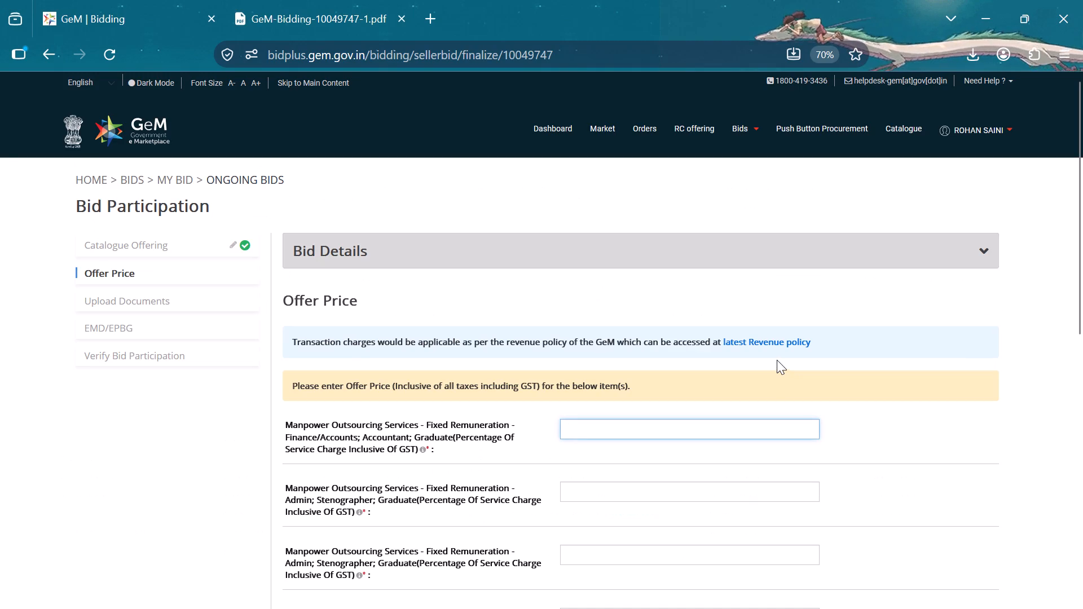
type("3.85")
key("ctrl+shift+Up")
key("ctrl+c")
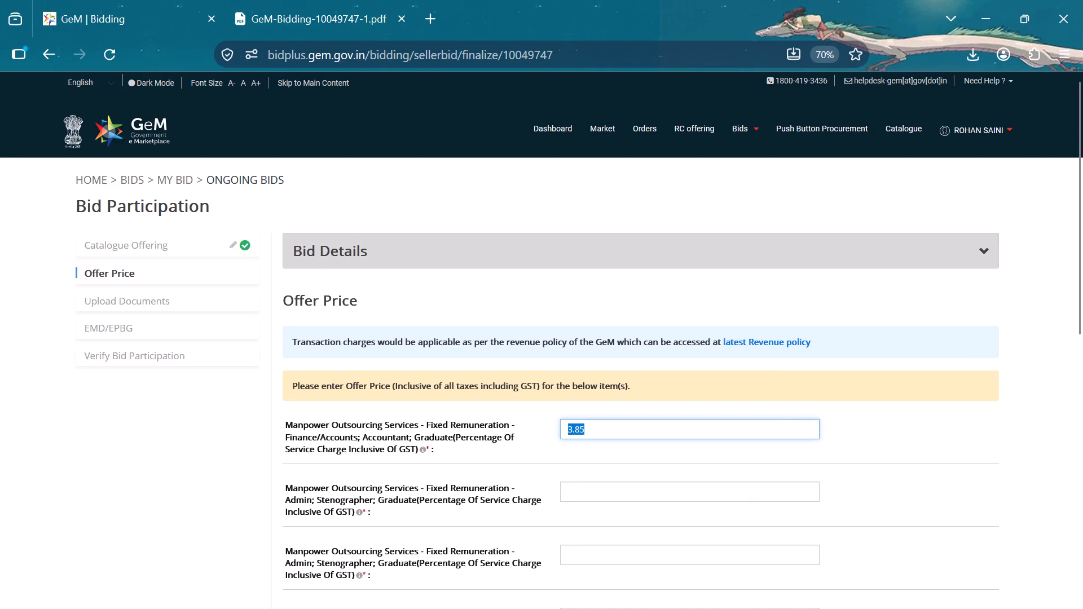
key("Tab")
key("ctrl+v")
key("Tab")
key("ctrl+v")
key("Tab")
key("ctrl+v")
key("Tab")
key("ctrl+v")
key("Tab")
key("ctrl+v")
key("Tab")
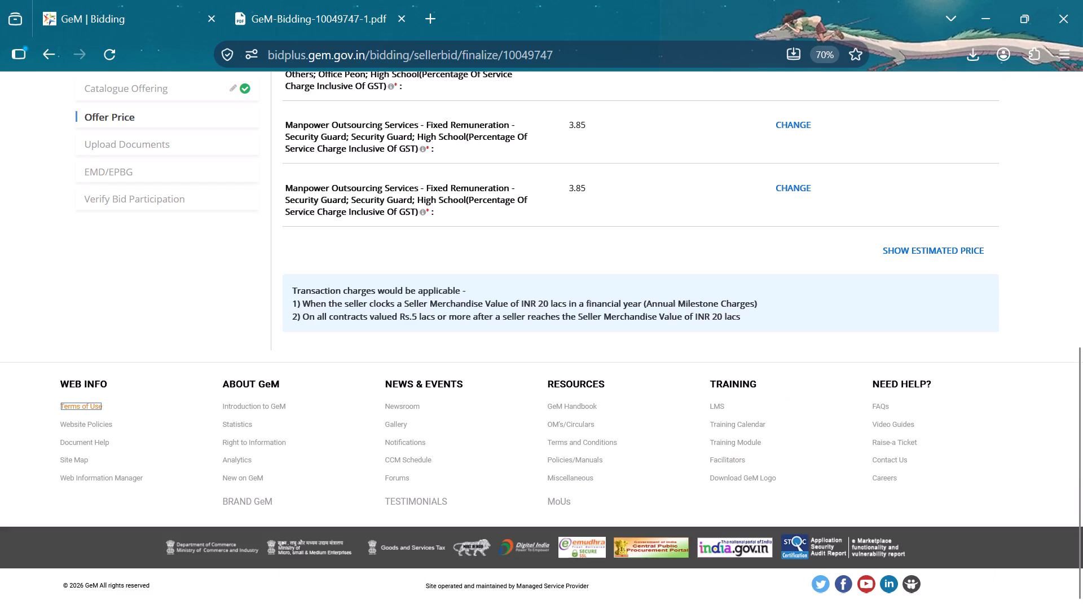
Show the estimated price for the offer, close it, and encrypt and save the financial quote.
left_click(905, 237)
left_click(909, 246)
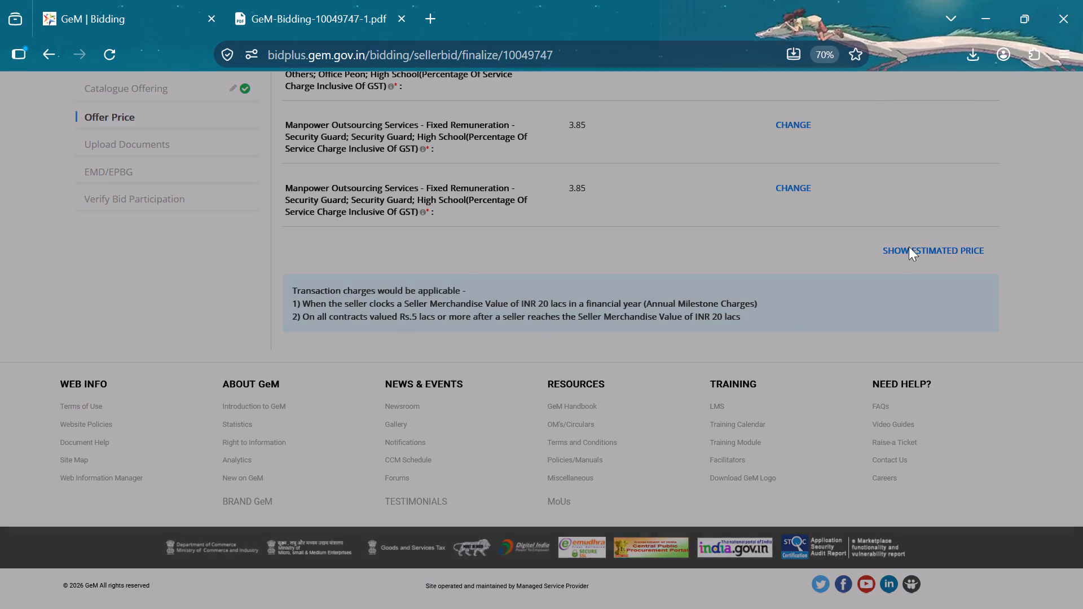
scroll(707, 357, "down", 15)
left_click(748, 568)
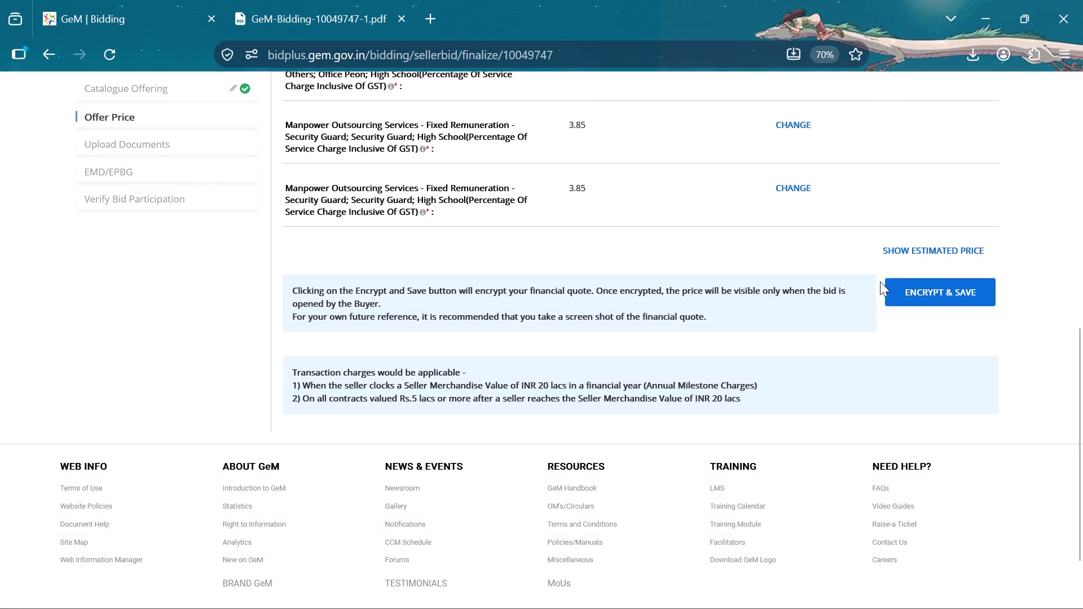
left_click(910, 292)
left_click(593, 378)
Switch to Brave and set the offered Type of Function to Others in the catalogue specification.
key("alt+Tab")
left_click(502, 0)
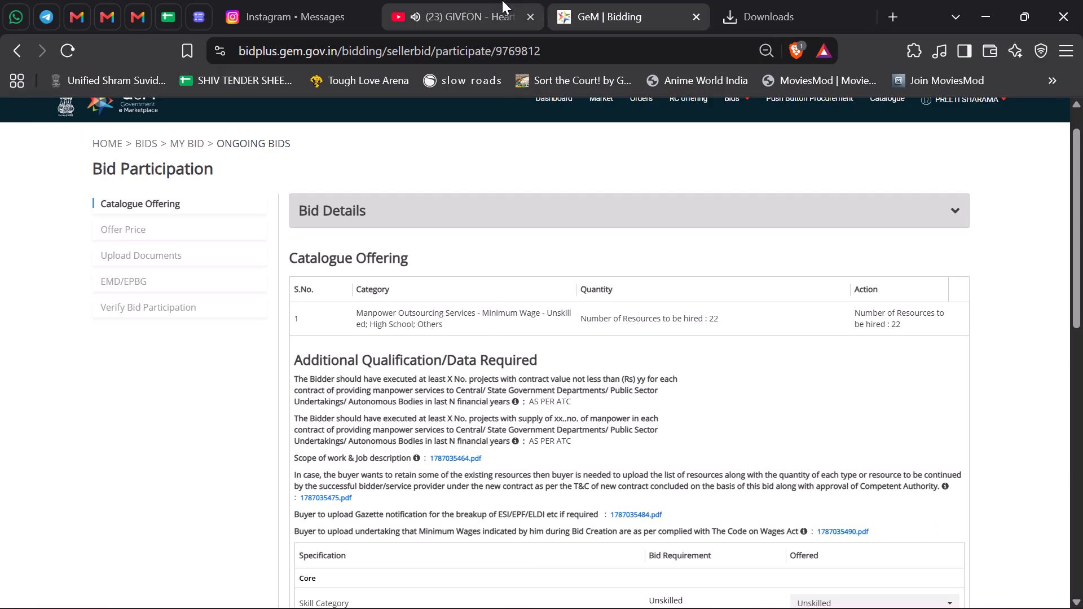
left_click(579, 0)
scroll(595, 231, "down", 2)
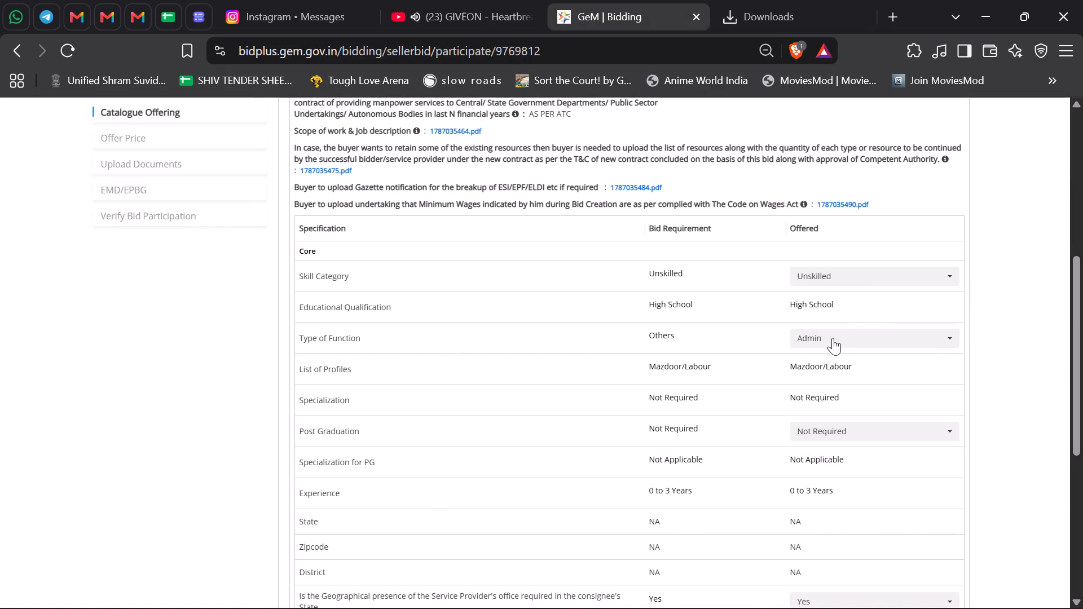
left_click(832, 338)
scroll(823, 368, "down", 3)
left_click(811, 405)
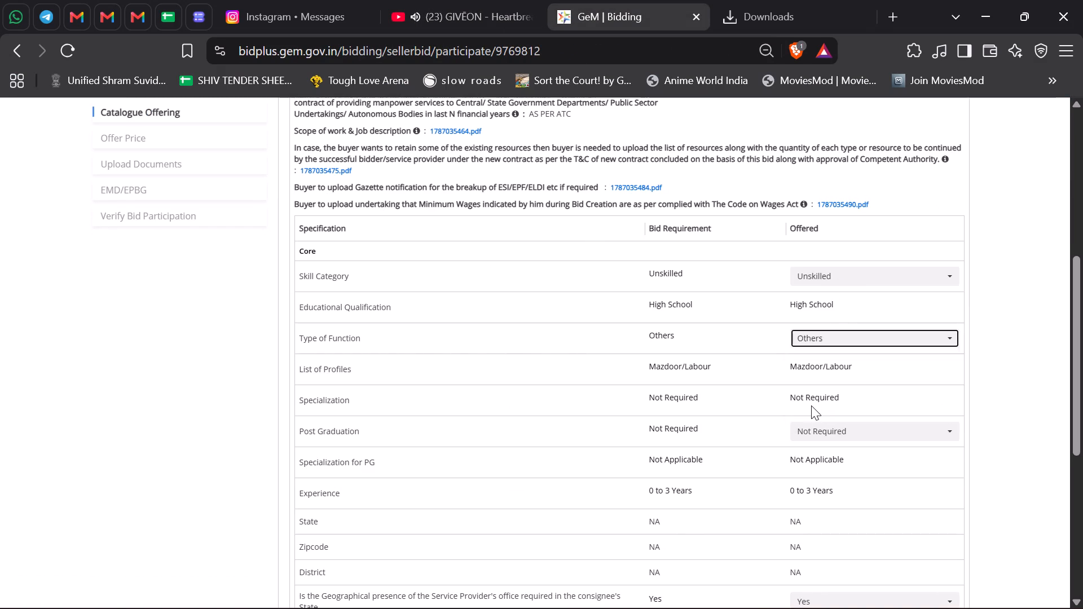
Switch to Firefox, reopen the closed bid PDFs, and examine the RFP for the list of documents bidders must upload.
key("alt+Tab")
key("ctrl+shift+t")
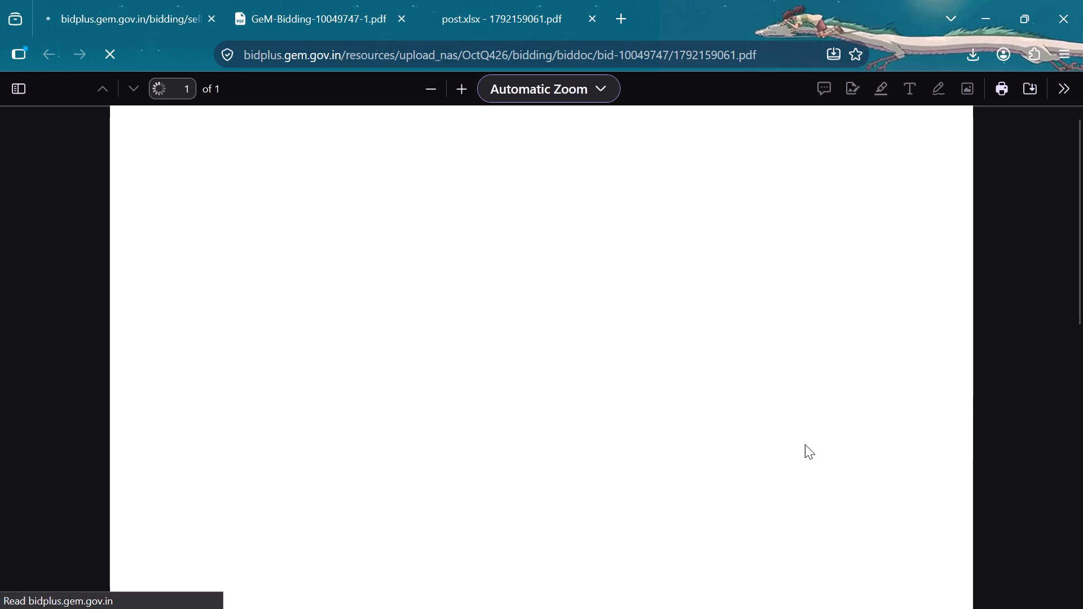
left_click(597, 433, "ctrl")
key("ctrl+shift+t")
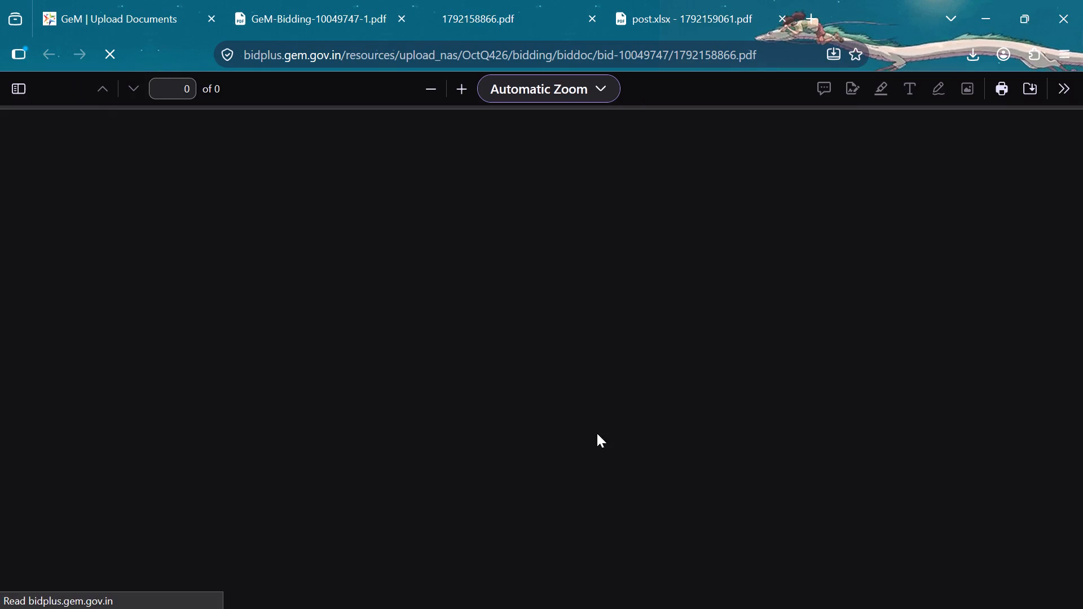
scroll(597, 433, "up", 7)
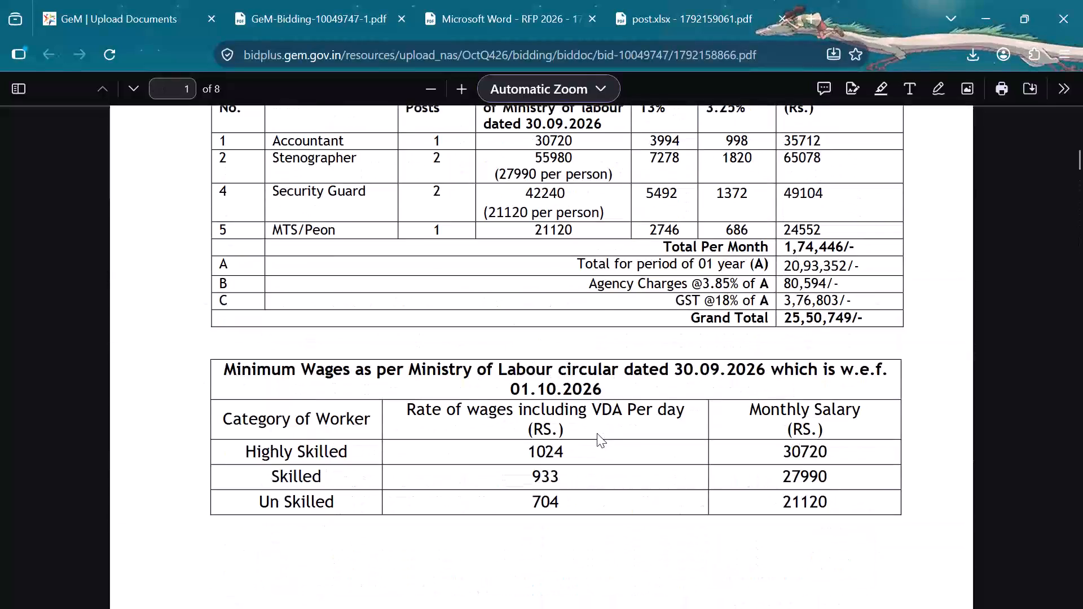
left_click(597, 433)
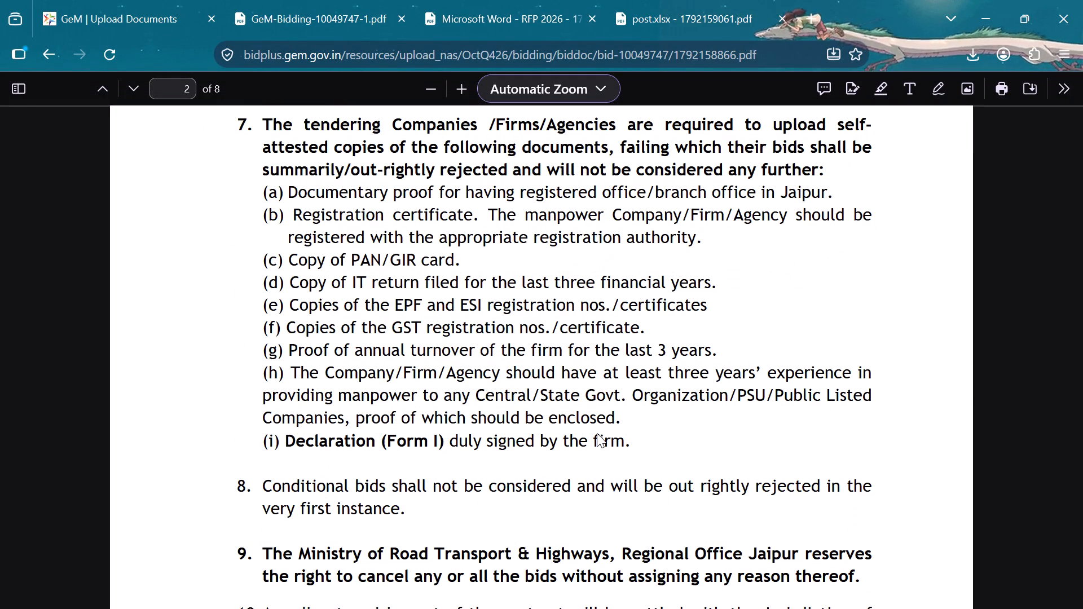
scroll(597, 433, "down", 2)
Return to Brave, deselect Andhra Pradesh, and select Maharashtra as the offered state for geographical presence.
key("alt+Tab")
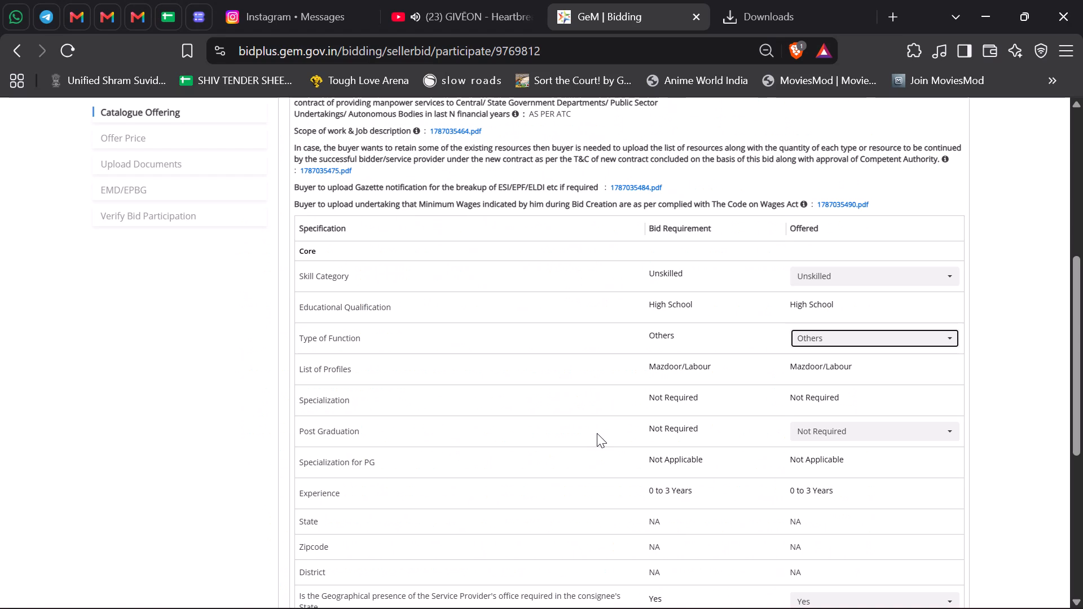
scroll(597, 433, "down", 1)
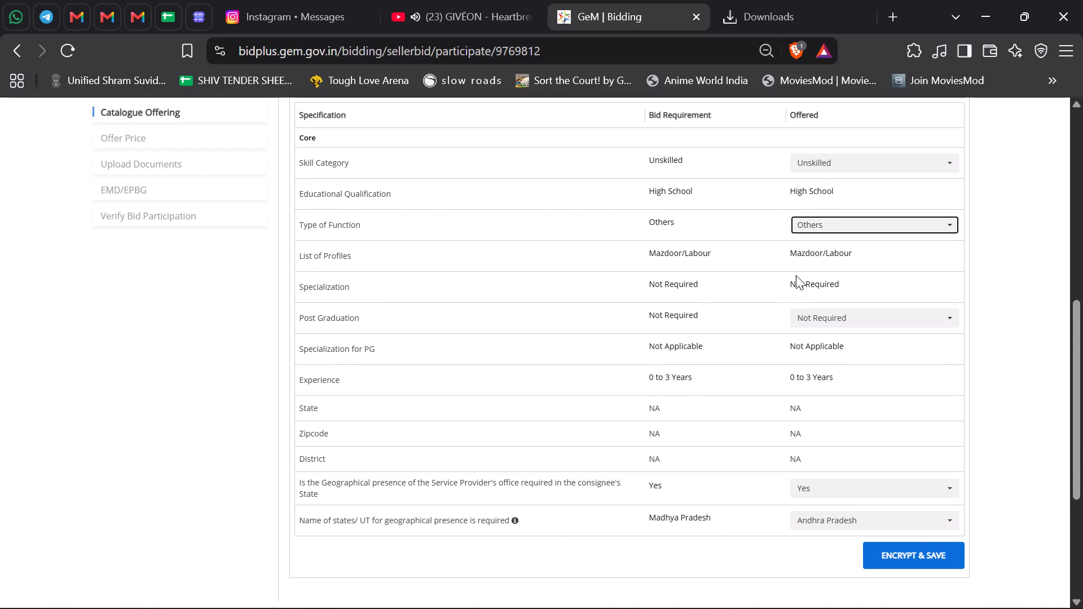
left_click(815, 527)
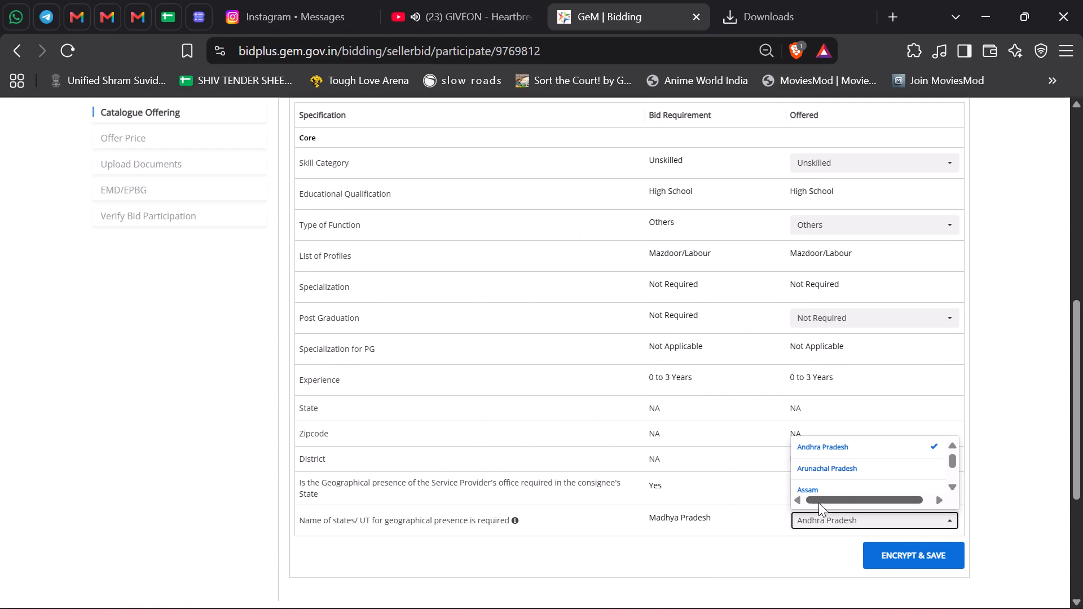
left_click(818, 447)
left_click(723, 527)
left_click(852, 542)
left_click(858, 520)
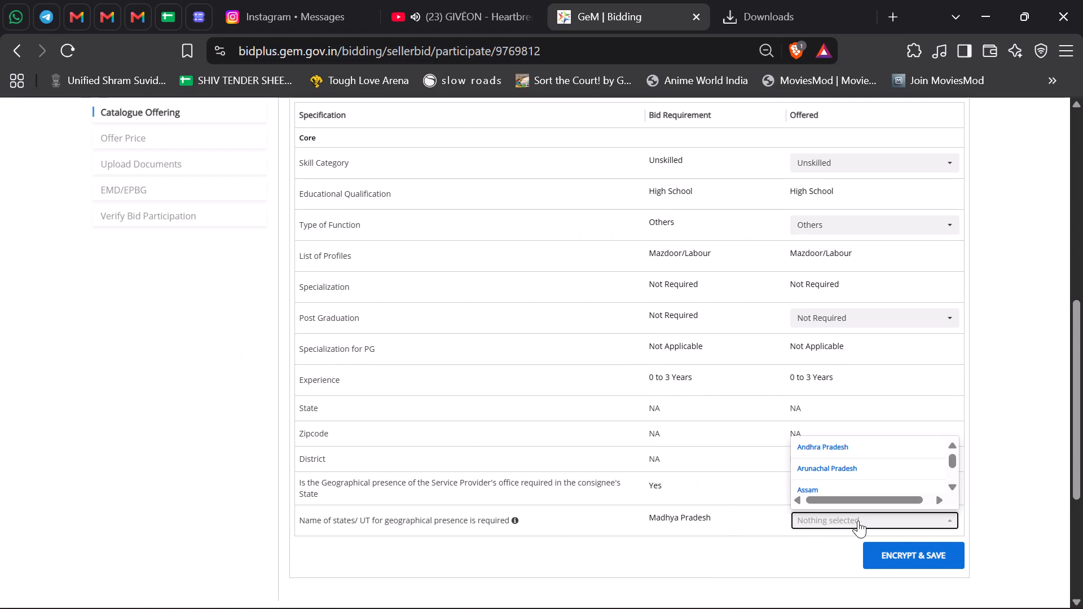
type("mm")
key("Return")
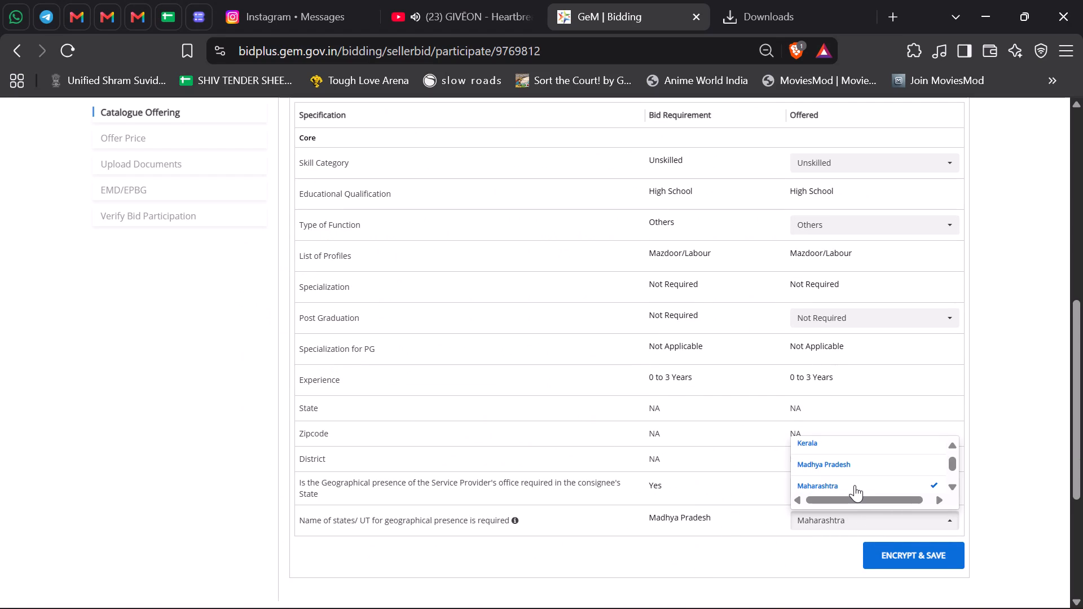
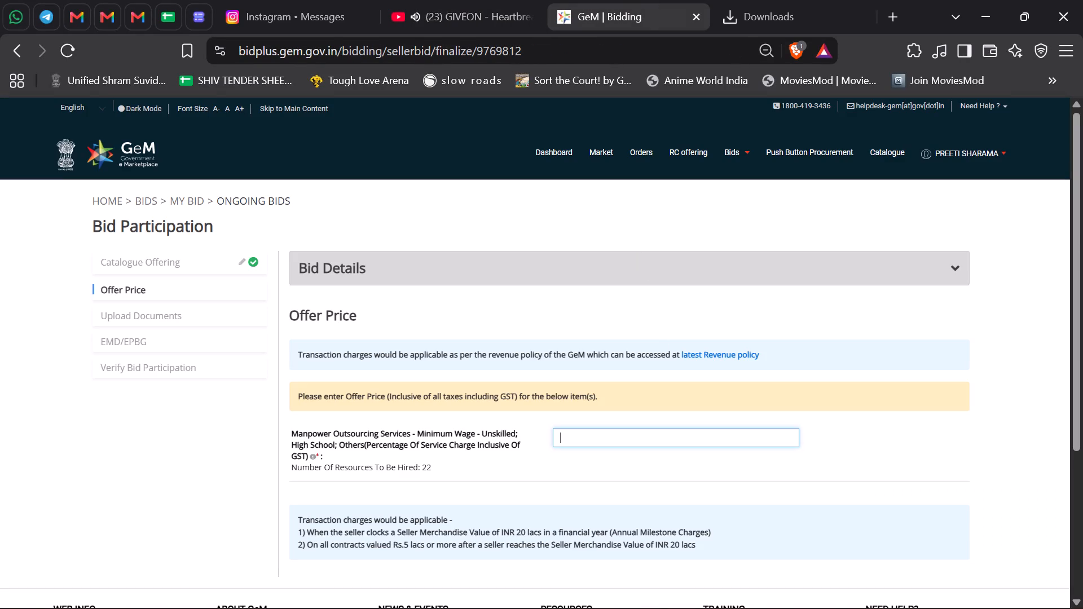
Enter and submit an offer price of 3.85 as the service charge percentage for the unskilled manpower item.
key("super+b")
key("super+v")
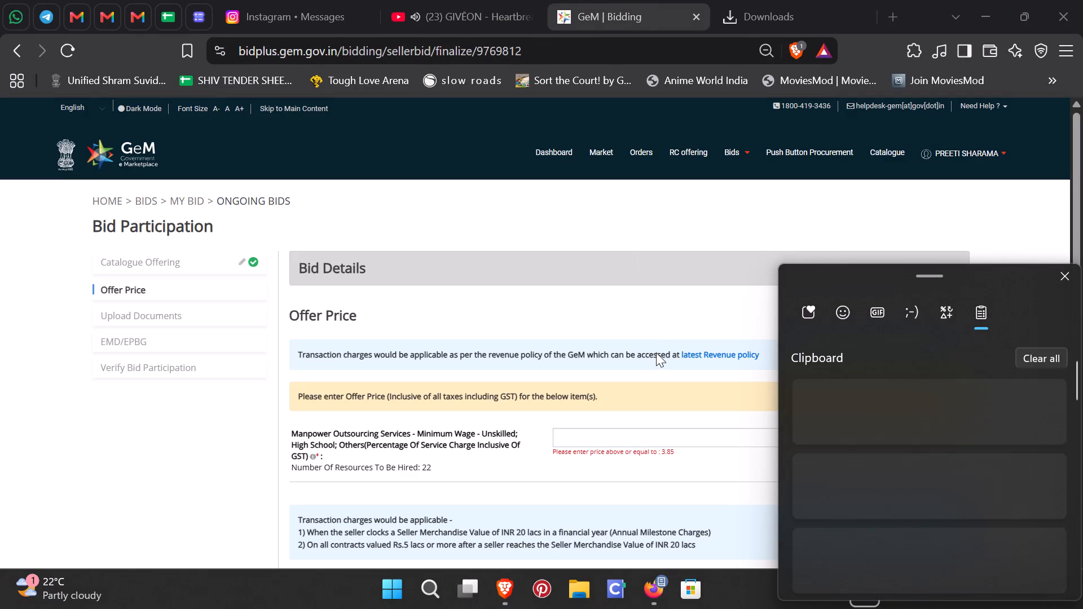
left_click(832, 399)
key("ctrl+v")
left_click(692, 441)
left_click(692, 441)
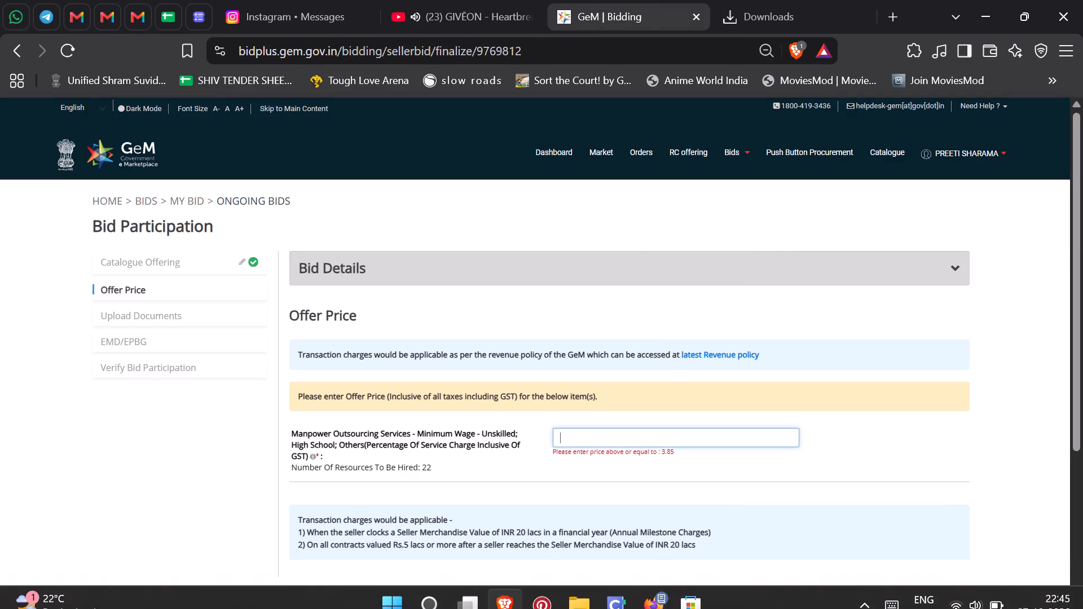
key("ctrl+v")
key("Return")
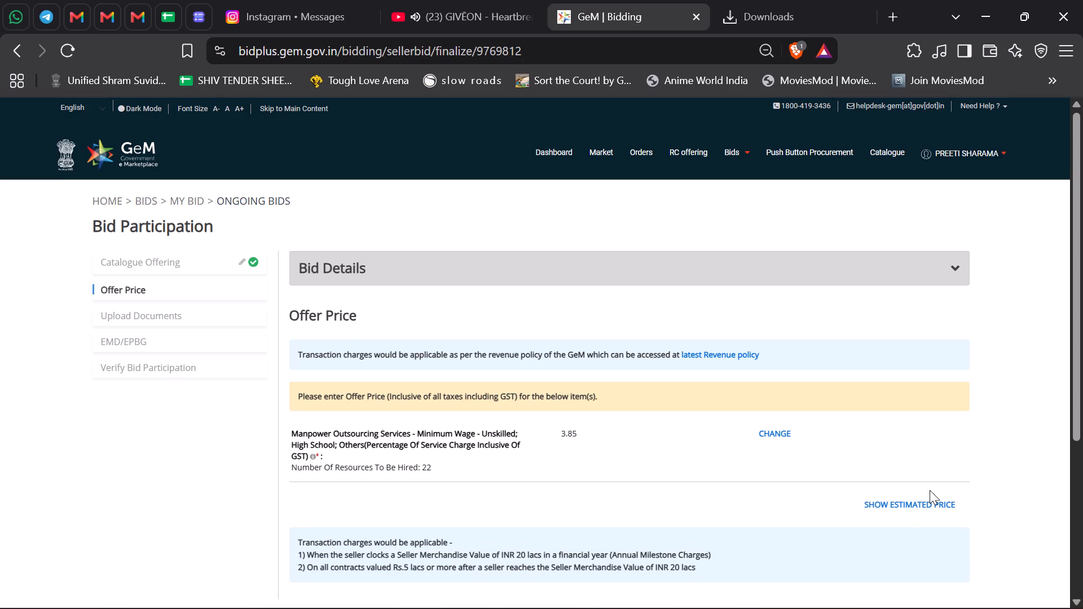
Show the estimated price for the offer, close it, and encrypt and save the financial quote.
left_click(919, 502)
left_click(708, 451)
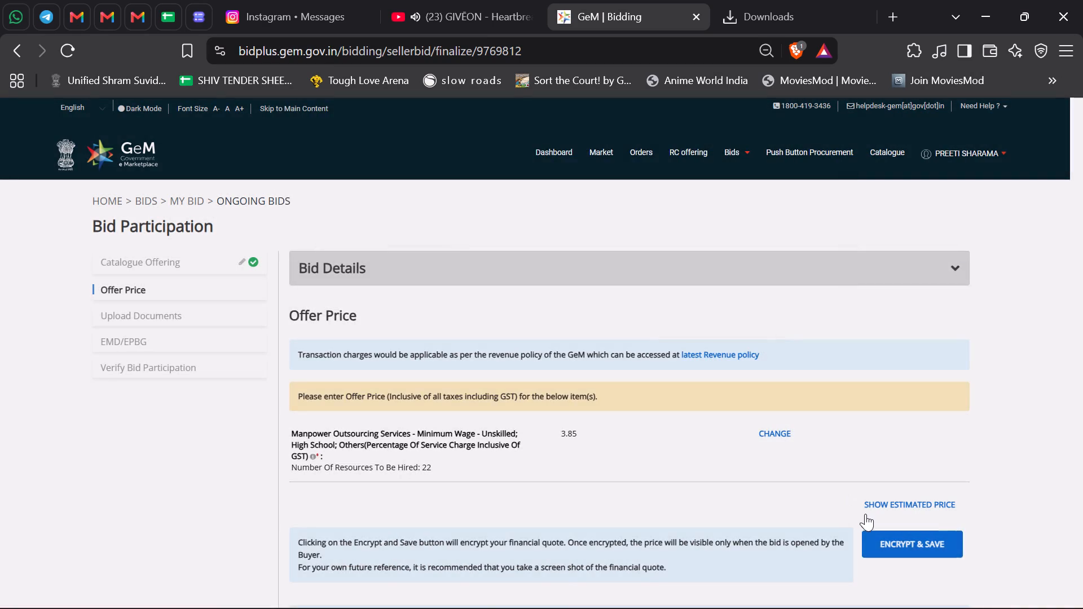
left_click(865, 514)
left_click(799, 479)
left_click(874, 499)
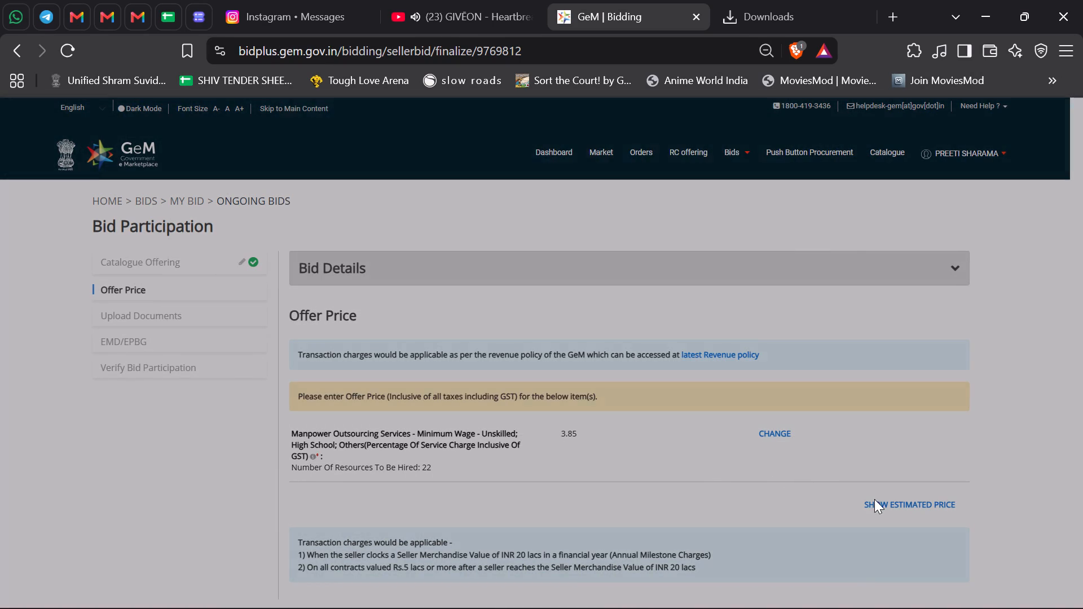
left_click(732, 478)
left_click(734, 464)
left_click(858, 529)
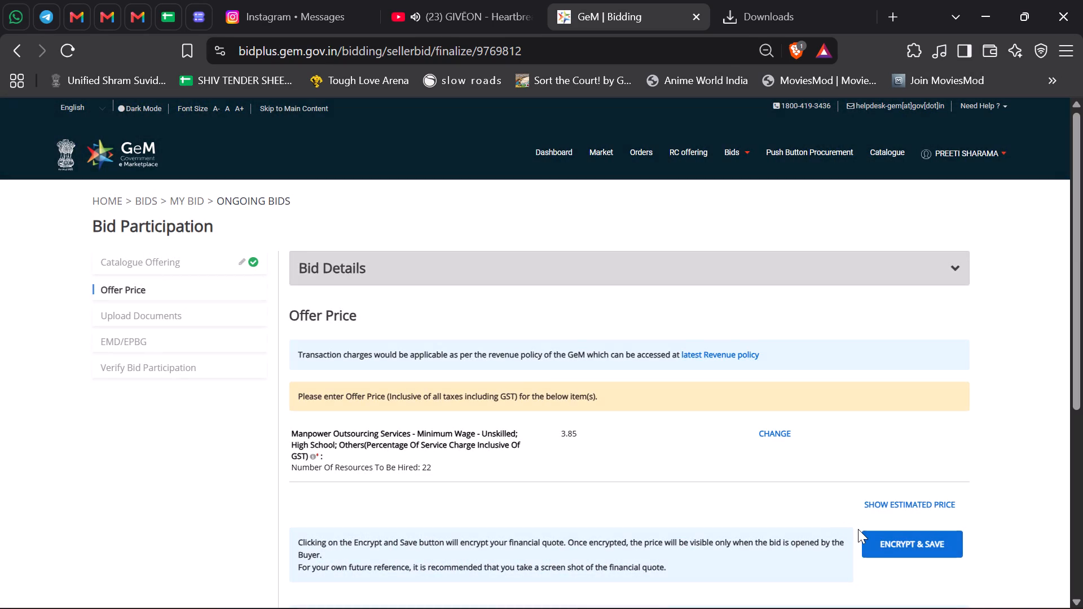
left_click(877, 541)
left_click(618, 186)
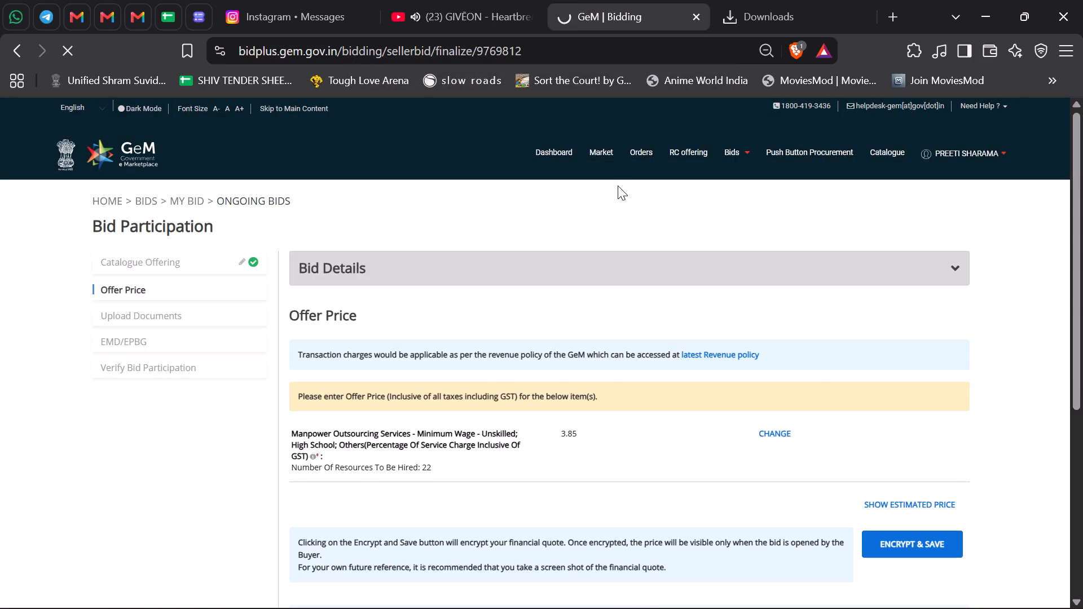
Upload experience_criteria_samod from the samod drive's gem_doc folder as the Experience Criteria document.
scroll(609, 312, "down", 1)
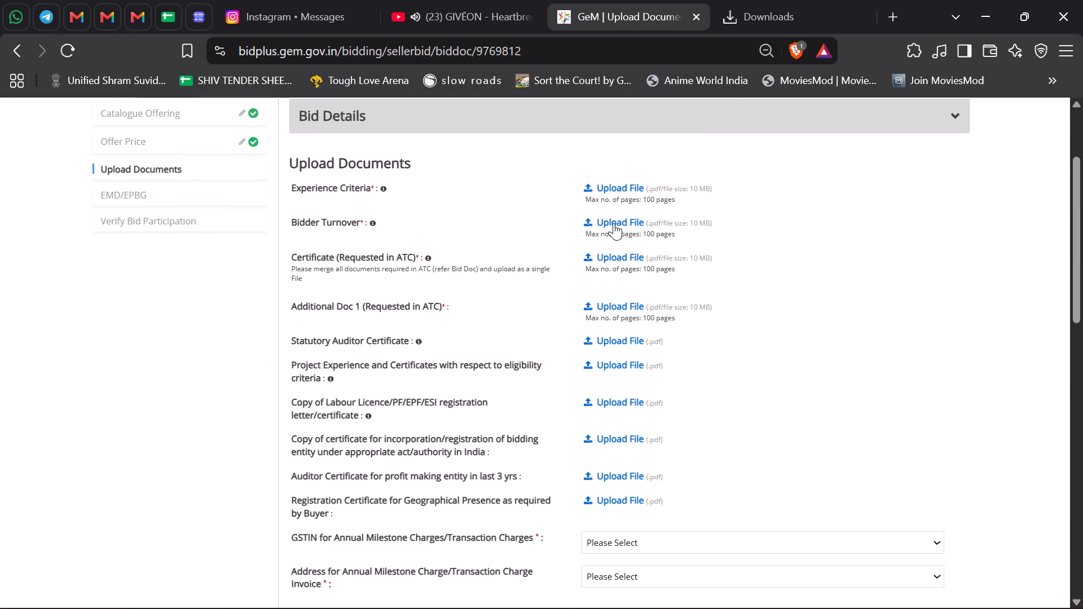
left_click(610, 180)
left_click(612, 184)
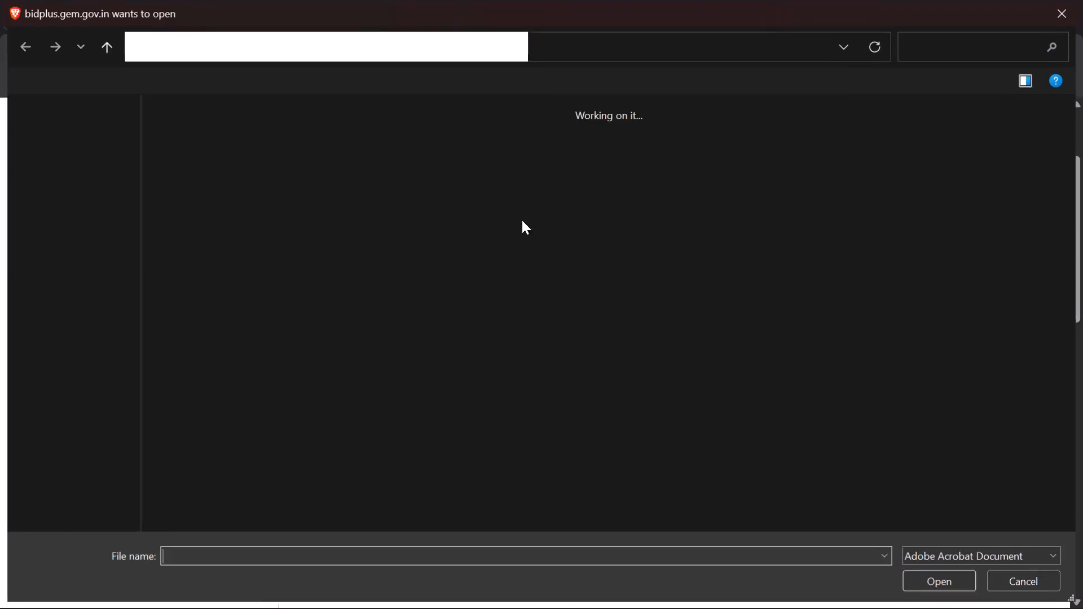
scroll(434, 268, "down", 7)
scroll(89, 444, "down", 3)
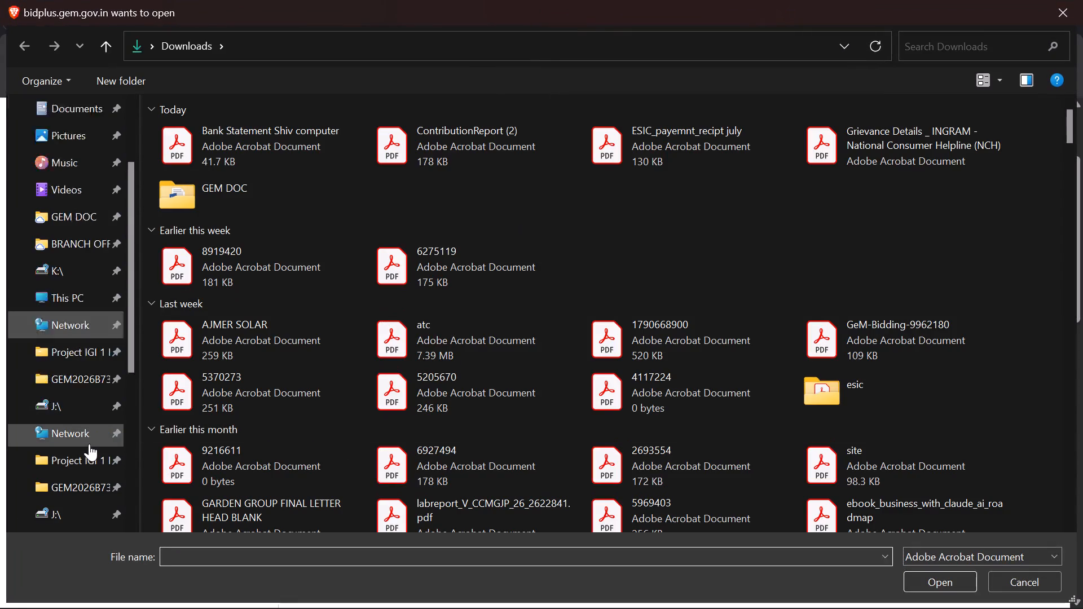
scroll(89, 444, "down", 5)
left_click(78, 498)
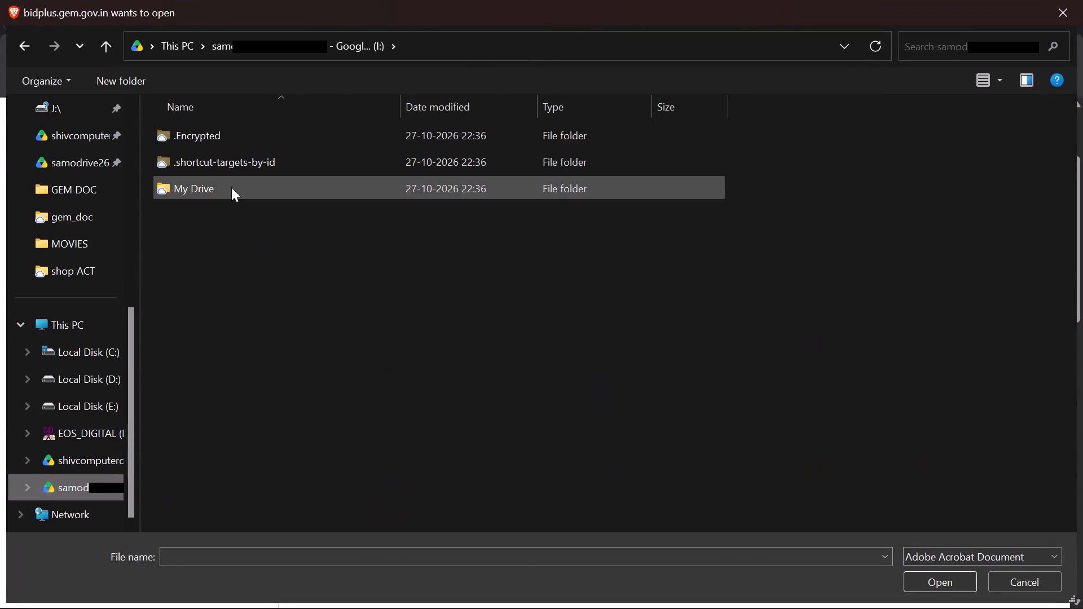
double_click(231, 187)
double_click(228, 142)
scroll(272, 311, "down", 7)
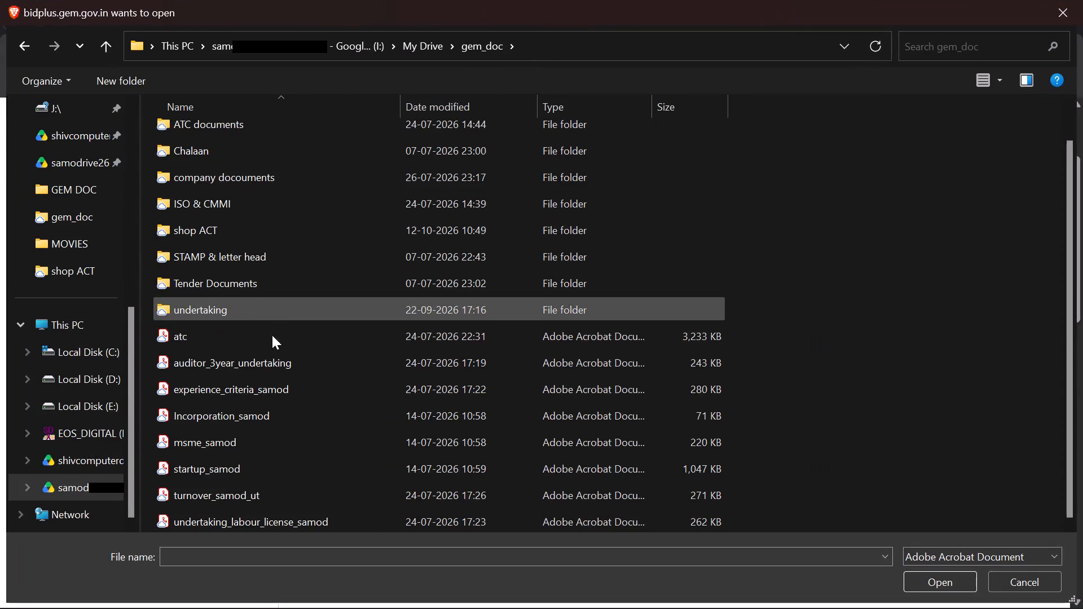
left_click(257, 422)
double_click(263, 391)
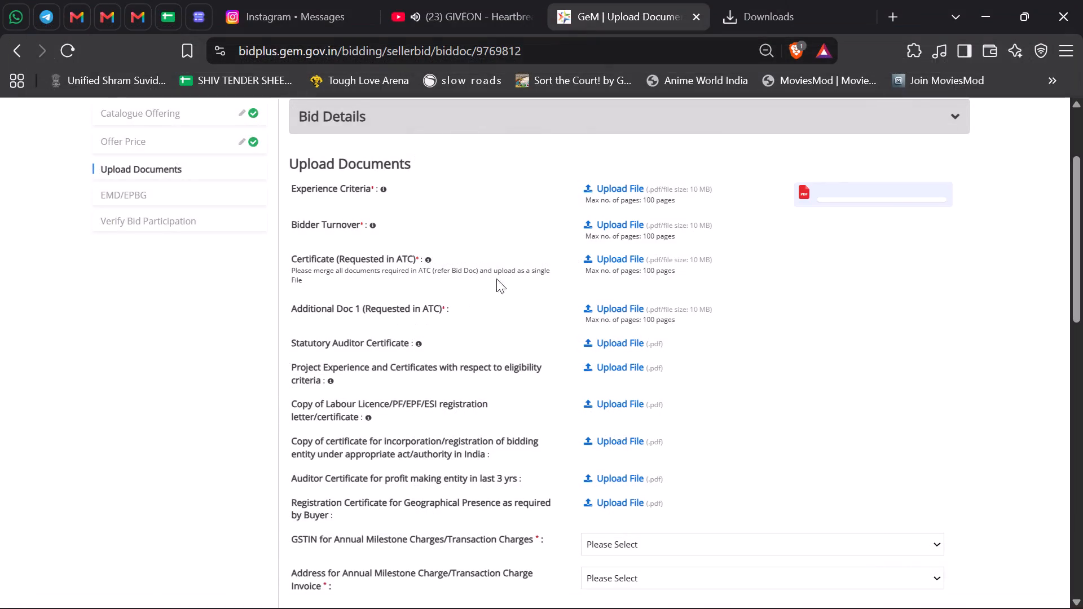
Upload turnover_samod_ut as the Bidder Turnover document.
left_click(611, 227)
scroll(386, 281, "down", 20)
scroll(386, 281, "down", 11)
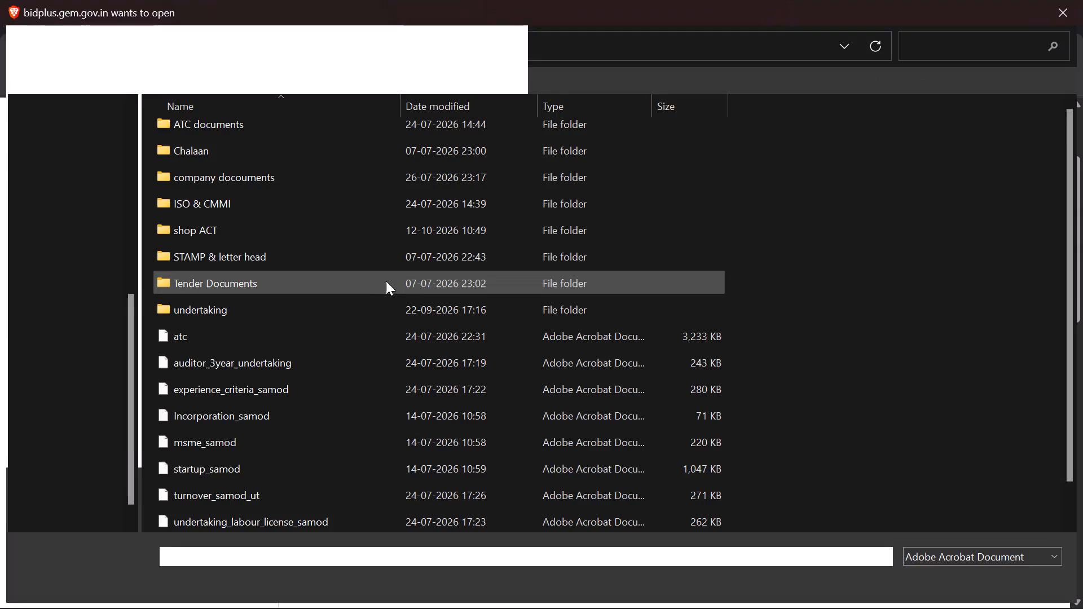
scroll(386, 281, "down", 5)
double_click(278, 493)
Upload the atc PDF as the Certificate (Requested in ATC) document.
left_click(582, 267)
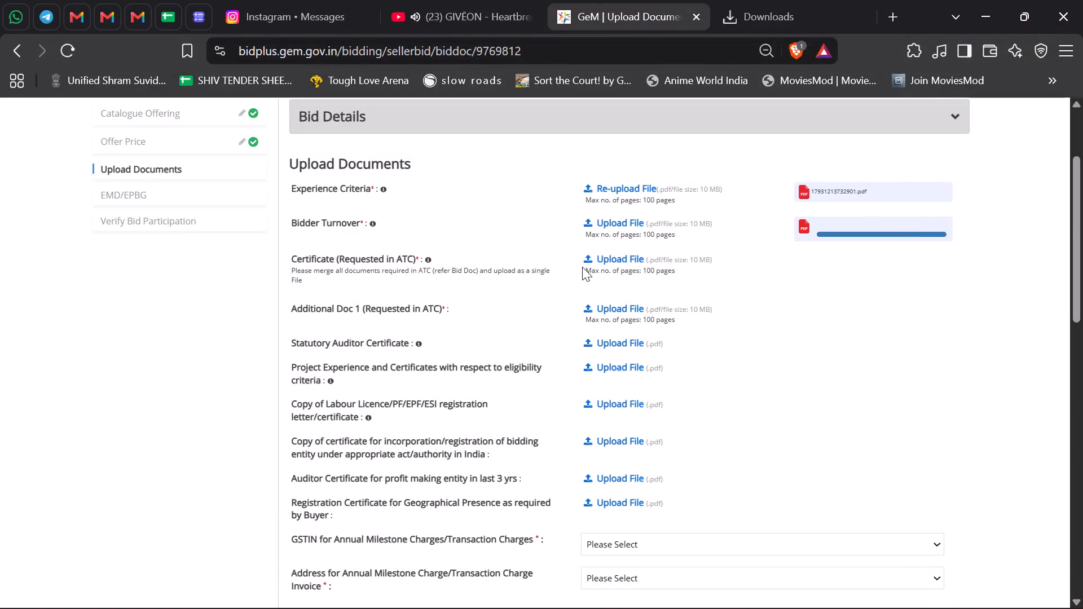
left_click(609, 253)
double_click(318, 384)
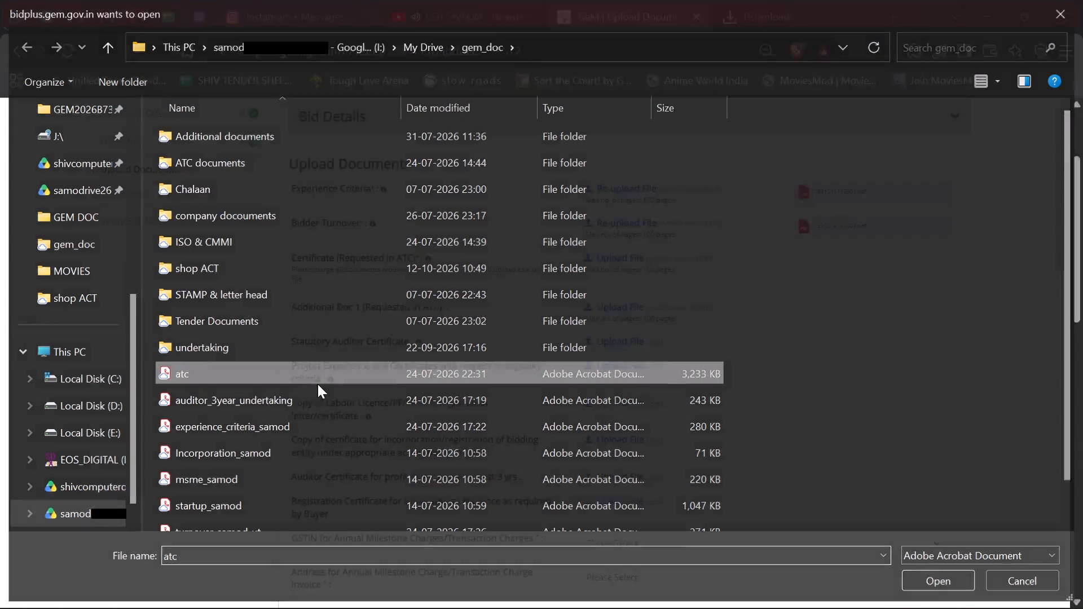
Upload solvency_certificate from the Additional documents folder as Additional Doc 1 (Requested in ATC).
left_click(611, 311)
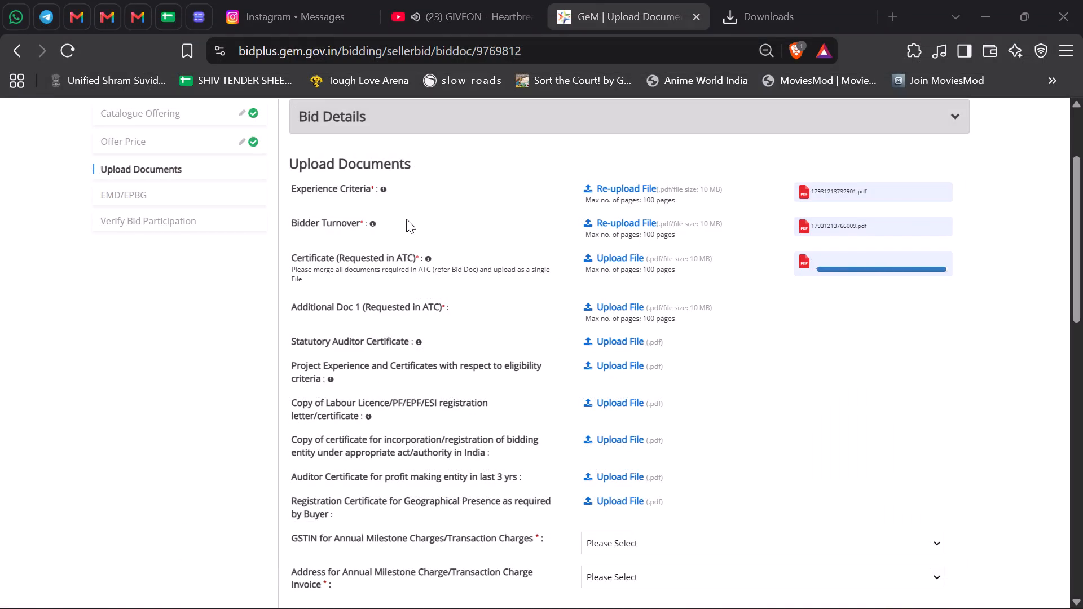
double_click(262, 130)
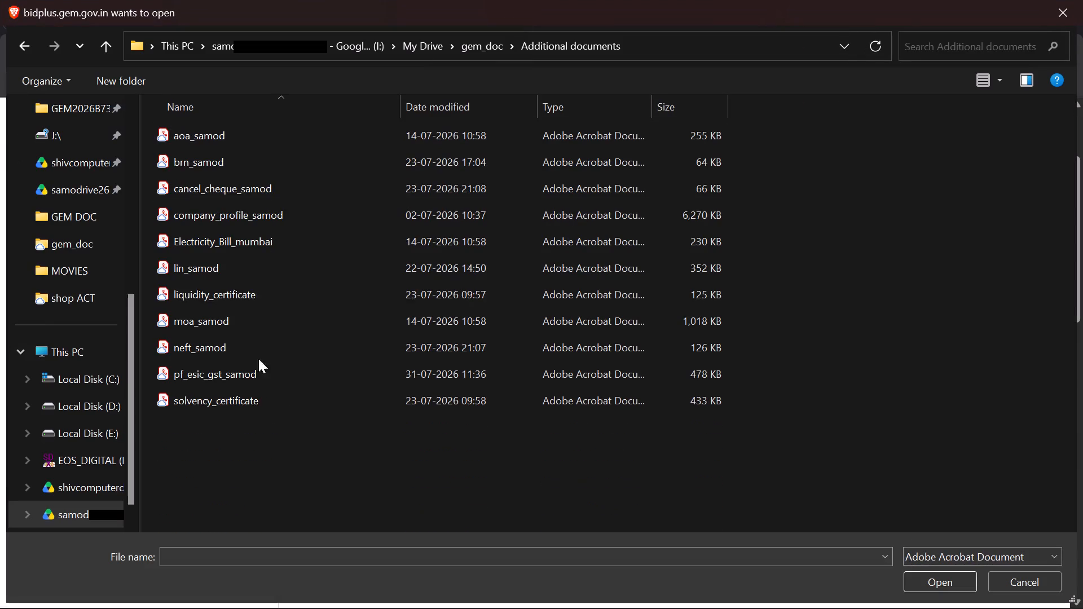
double_click(251, 403)
Upload turnover_samod_ut from the gem_doc folder as the Statutory Auditor Certificate.
left_click(595, 355)
left_click(597, 342)
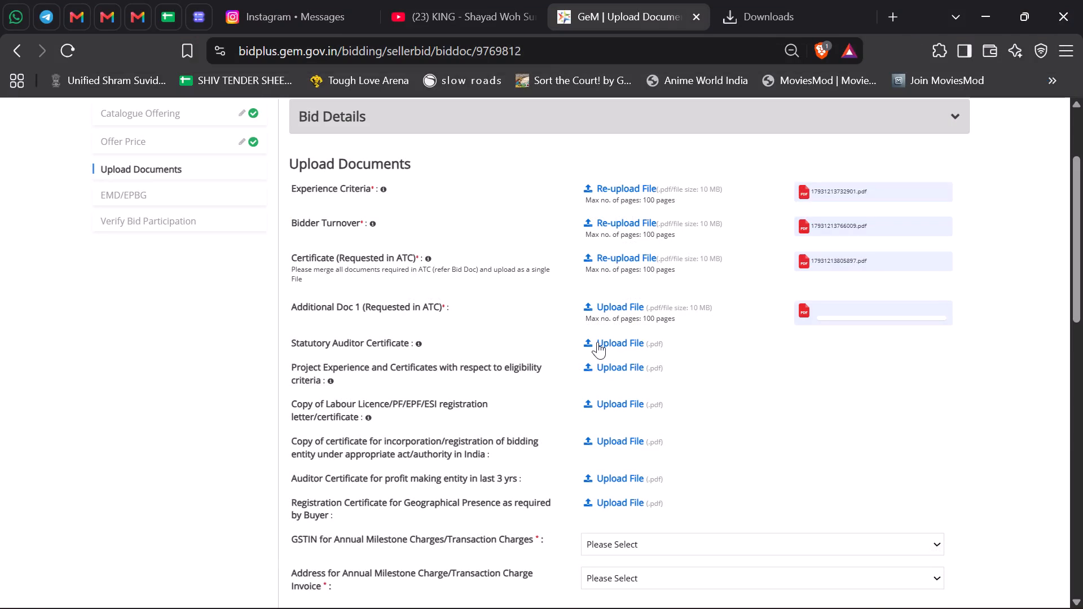
left_click(479, 50)
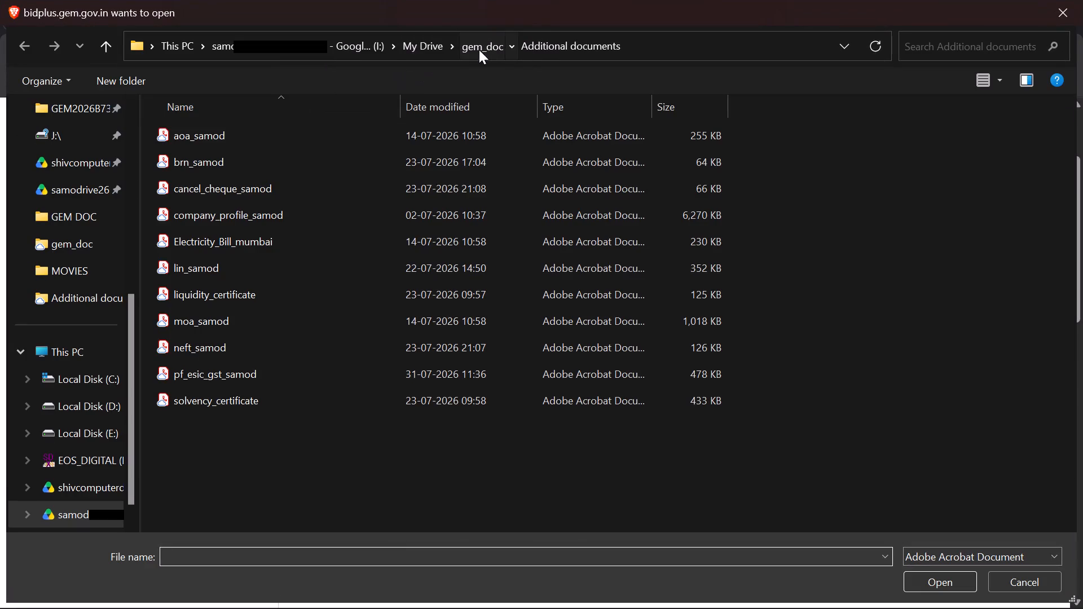
scroll(348, 495, "down", 6)
double_click(349, 493)
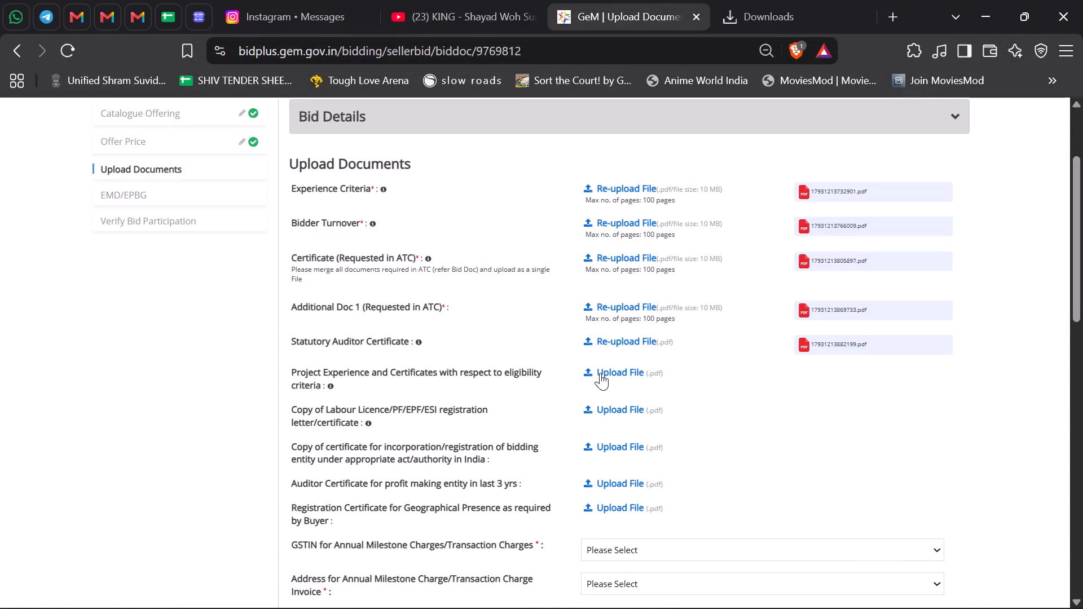
Upload experience_criteria_samod for Project Experience and Certificates with respect to eligibility criteria.
left_click(600, 373)
scroll(360, 390, "down", 20)
scroll(360, 390, "down", 15)
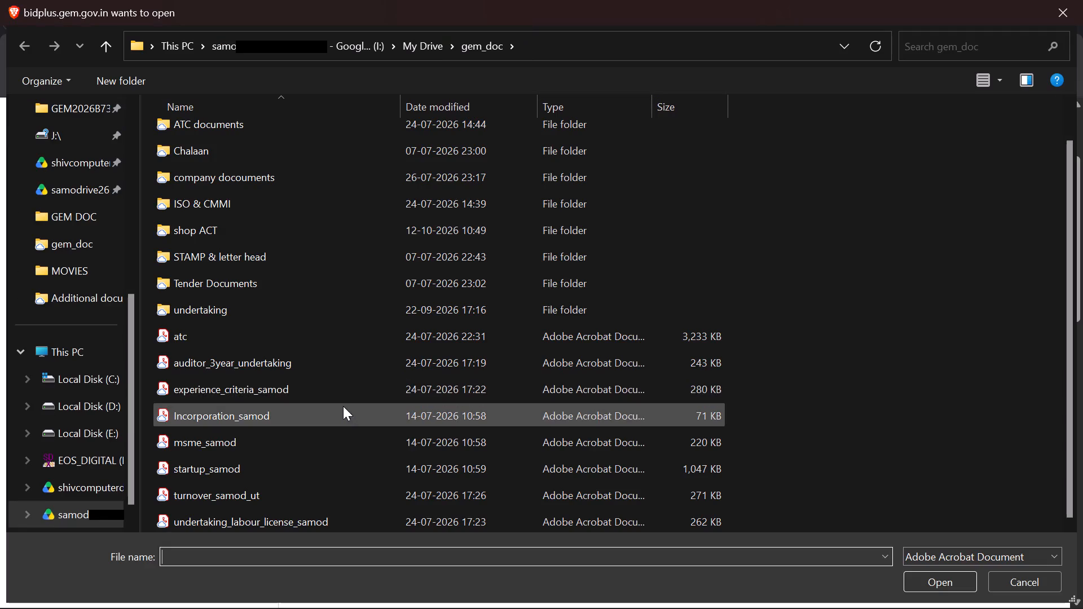
double_click(343, 392)
Upload undertaking_labour_license_samod as the Labour Licence/PF/EPF/ESI registration document.
left_click(610, 408)
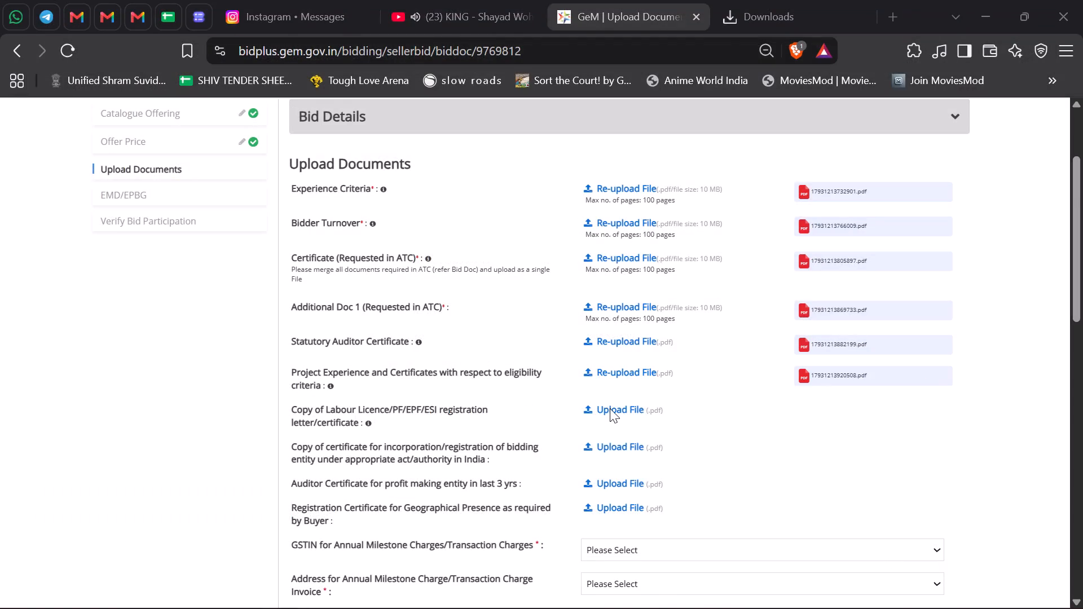
scroll(456, 406, "down", 20)
scroll(456, 406, "down", 7)
double_click(372, 522)
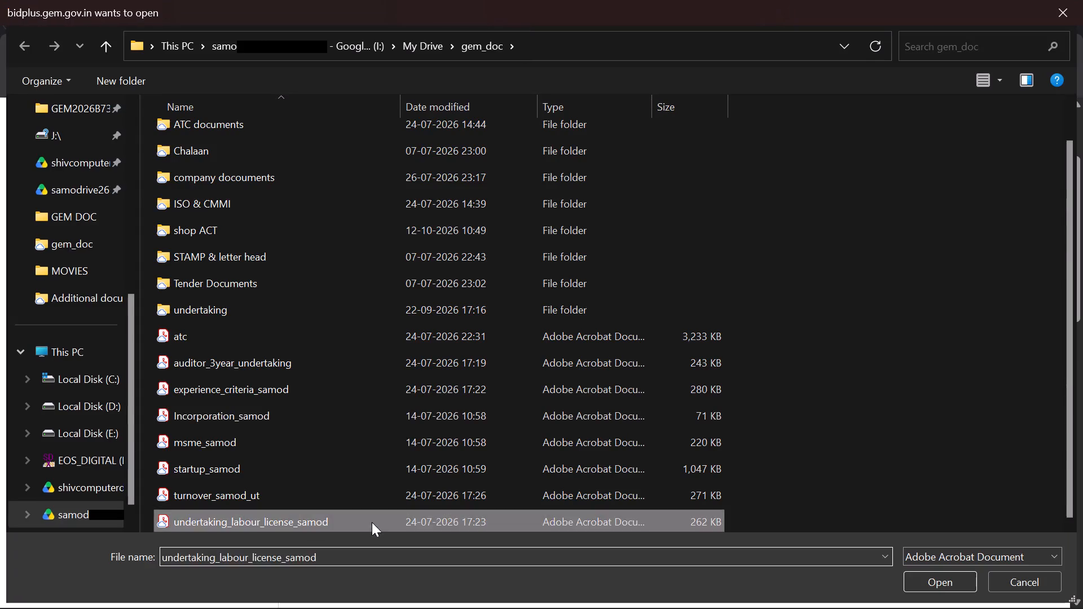
Upload Incorporation_samod as the bidding entity's certificate of incorporation/registration.
left_click_drag(605, 415, 617, 456)
left_click(617, 448)
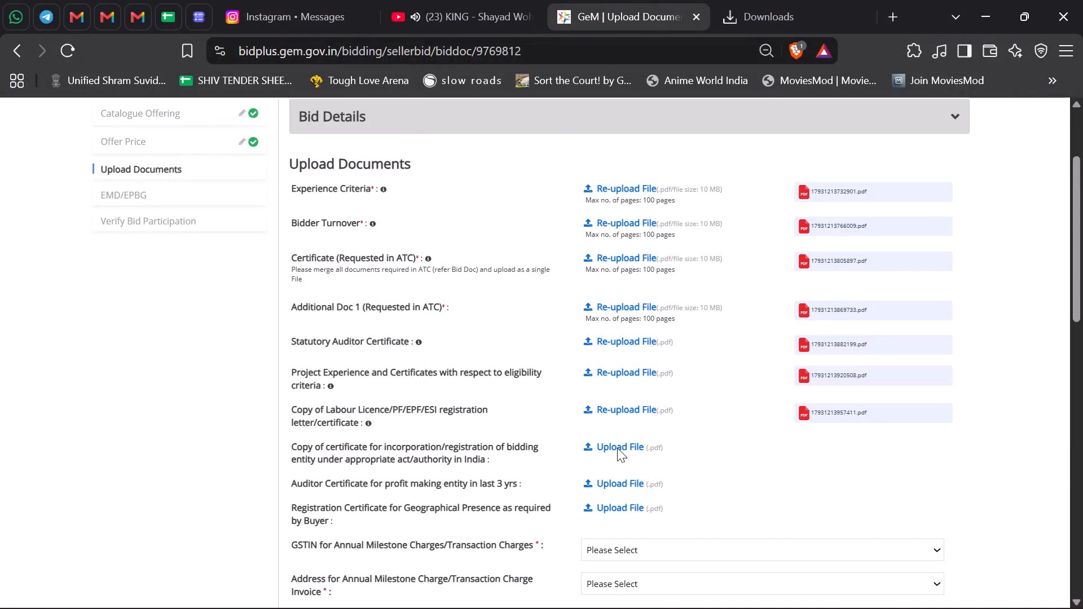
scroll(365, 392, "down", 8)
double_click(351, 408)
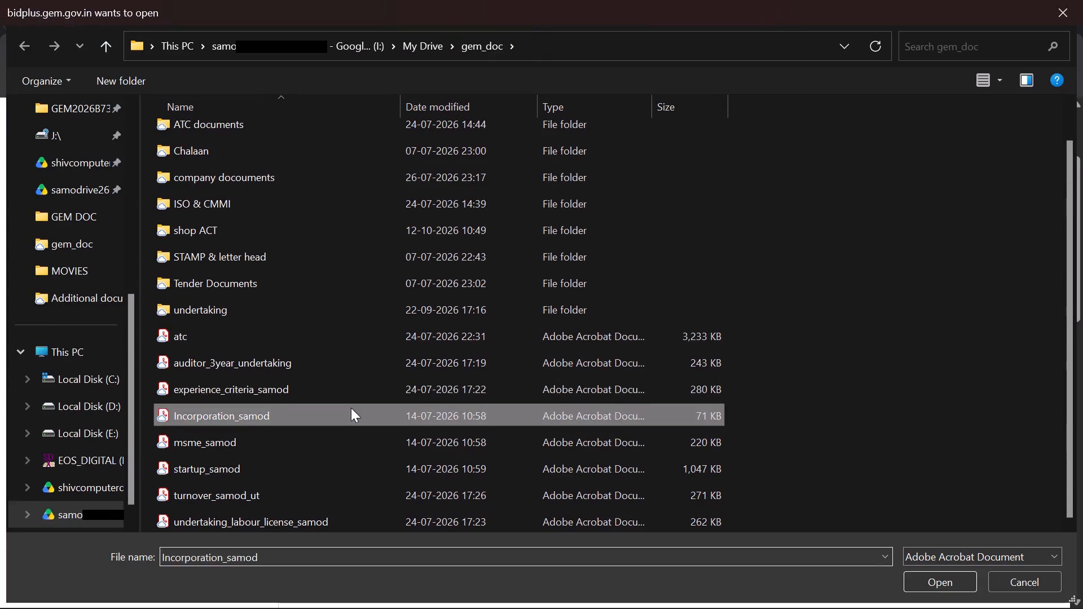
Upload auditor_3year_undertaking as the Auditor Certificate for profit making entity in last 3 yrs.
left_click(615, 482)
scroll(475, 429, "down", 11)
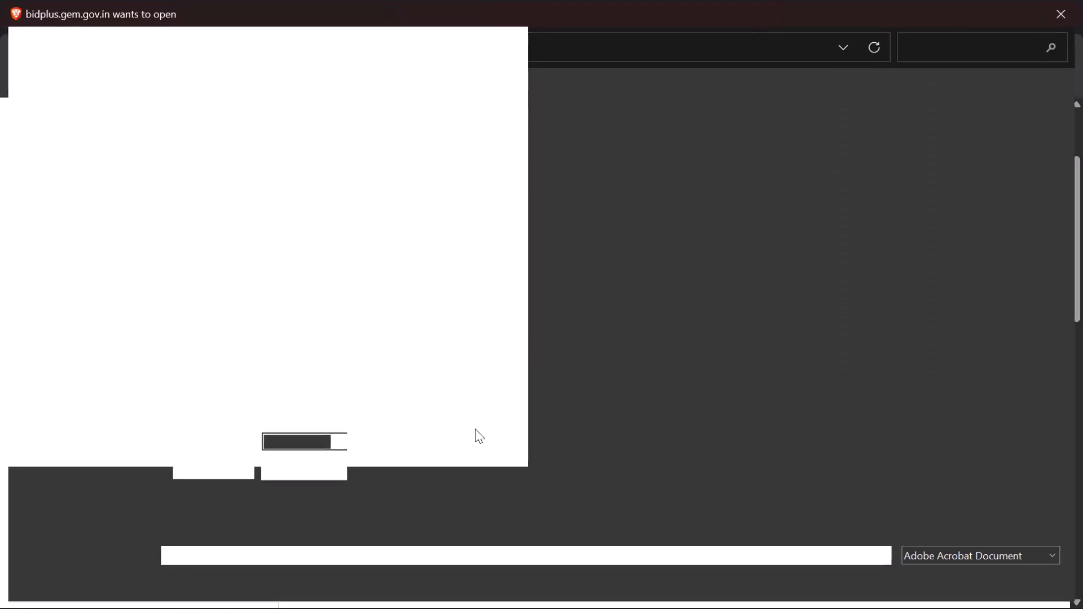
scroll(475, 429, "down", 20)
scroll(475, 429, "down", 8)
double_click(319, 357)
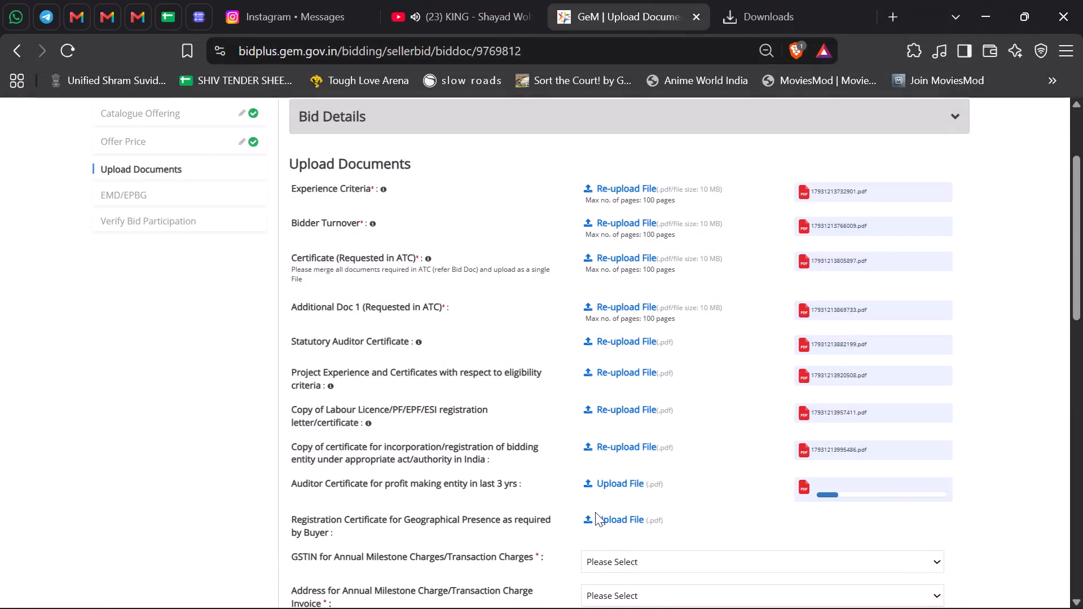
Upload a rent document from the shop ACT folder as the Registration Certificate for Geographical Presence.
left_click(597, 510)
left_click(600, 516)
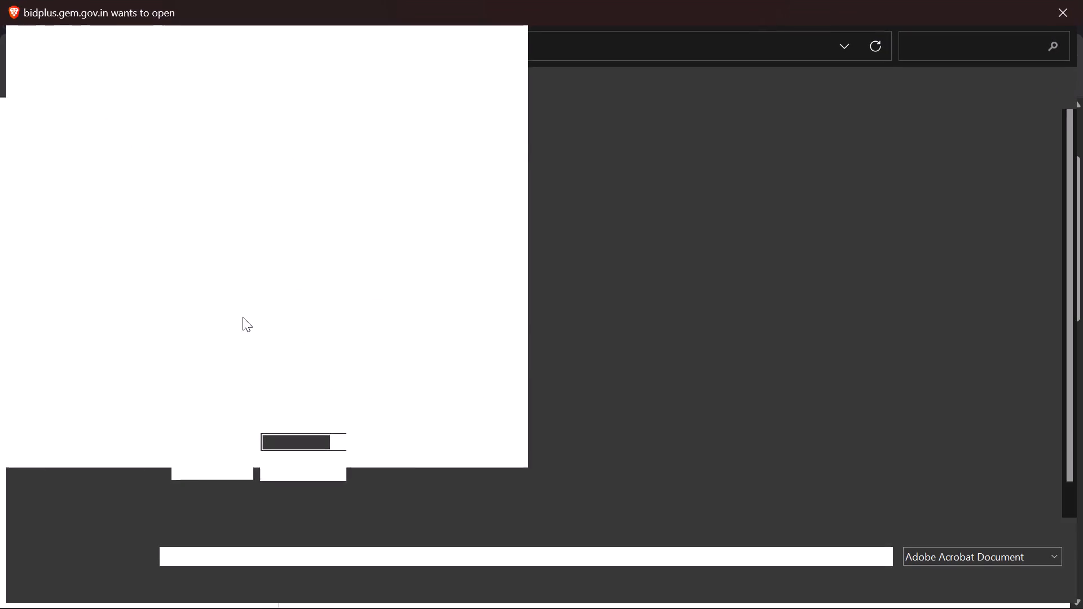
double_click(218, 268)
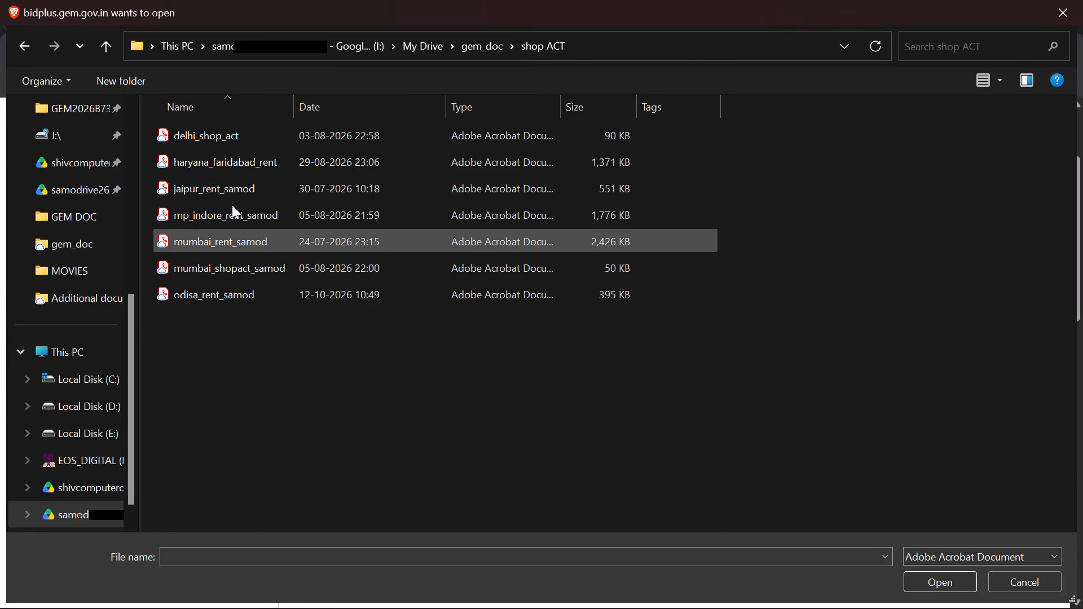
double_click(232, 205)
Select the GSTIN marked Billing for the Annual Milestone/Transaction Charges and confirm it as valid.
scroll(448, 261, "down", 2)
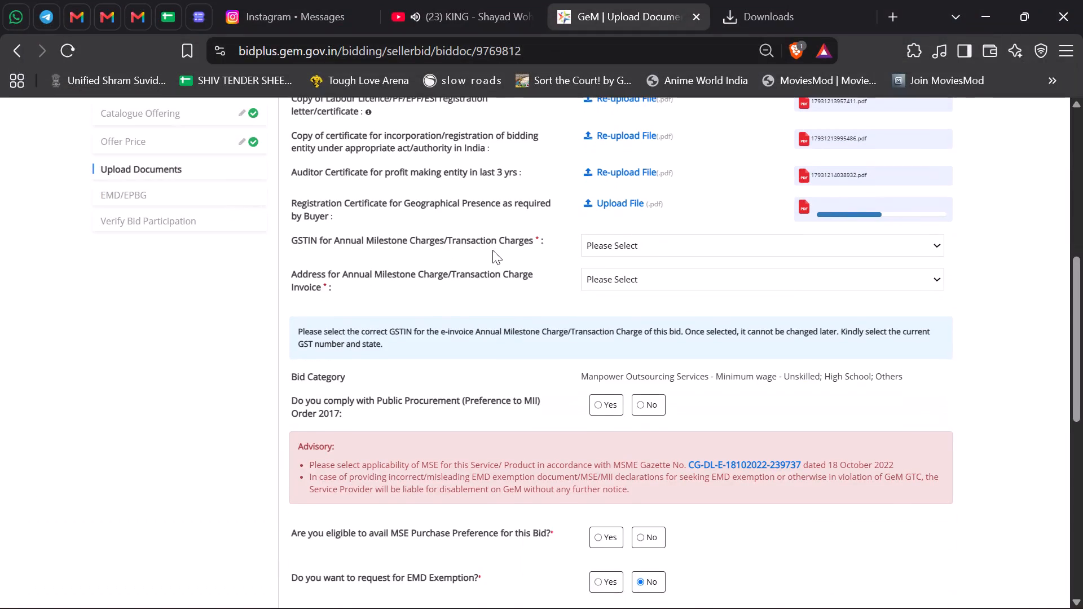
left_click(594, 245)
key("Left")
key("Left")
key("Down")
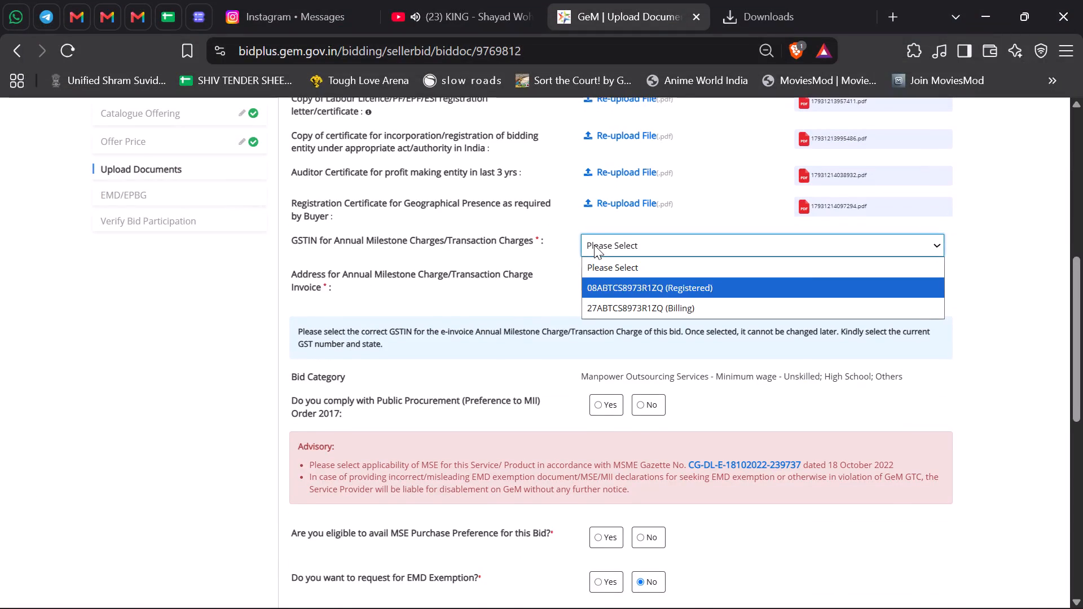
key("Down")
key("Return")
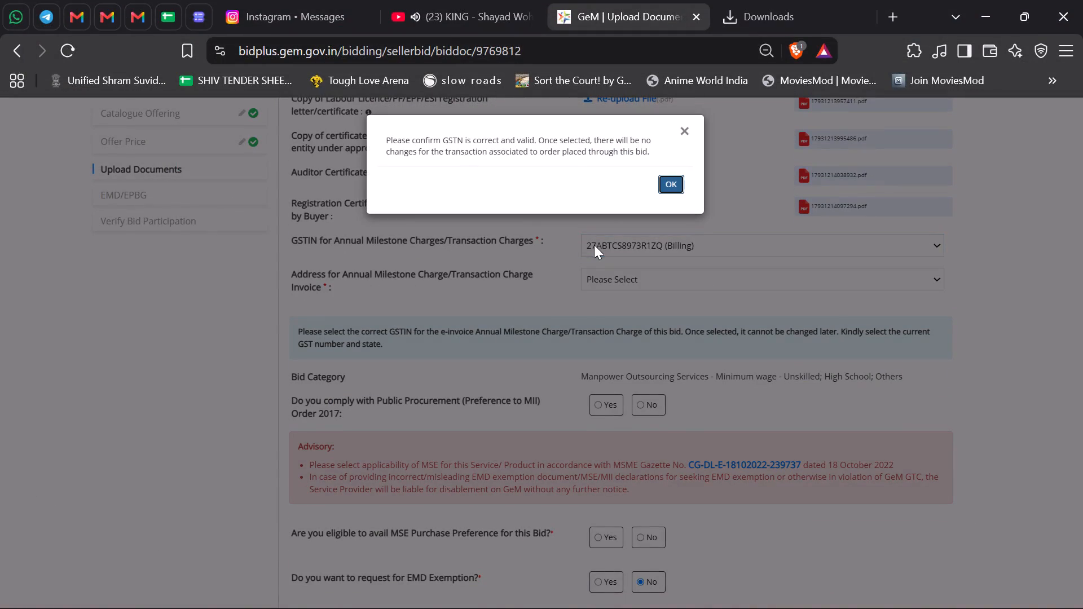
left_click(676, 186)
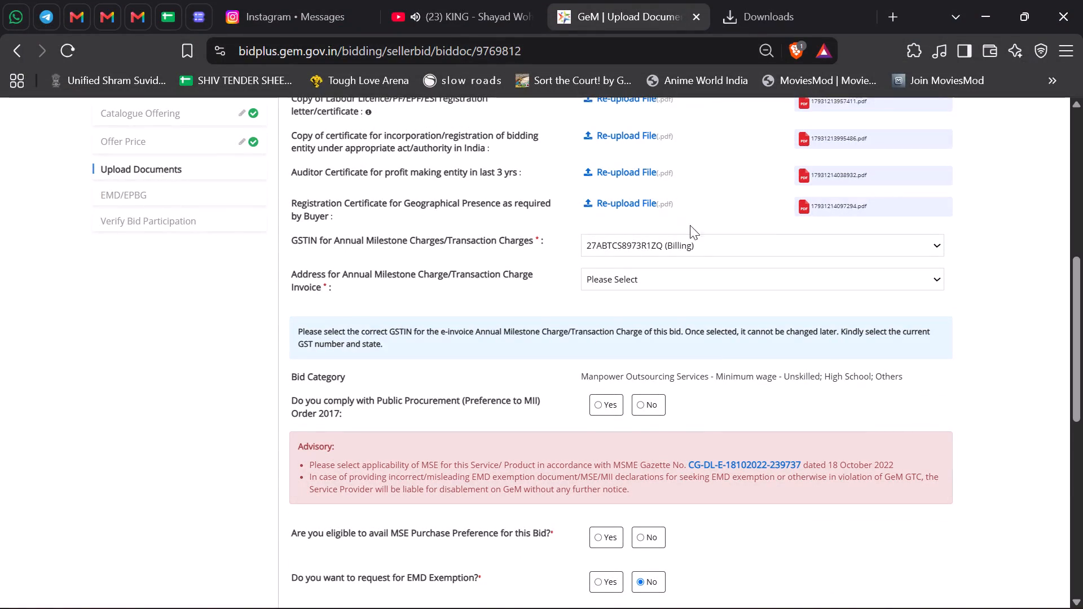
Select the Mumbai, Maharashtra address for the Annual Milestone/Transaction Charge invoice and confirm it.
left_click(673, 272)
key("Down")
key("Return")
key("Return")
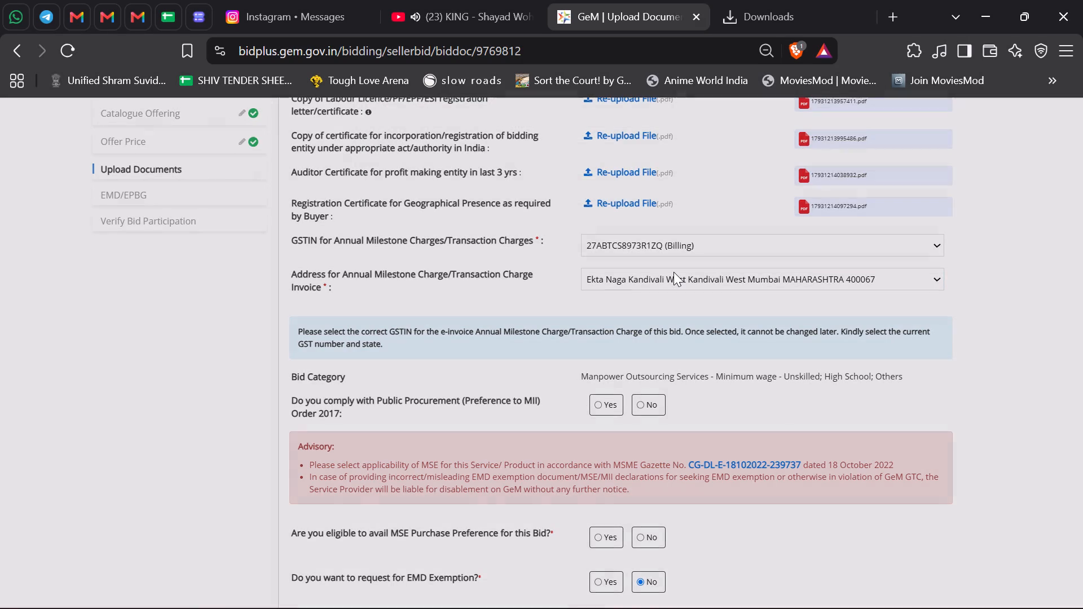
Answer Yes to complying with the Public Procurement (Preference to MII) Order 2017, MSE Purchase Preference eligibility and requesting EMD Exemption.
scroll(644, 336, "down", 1)
left_click(597, 323)
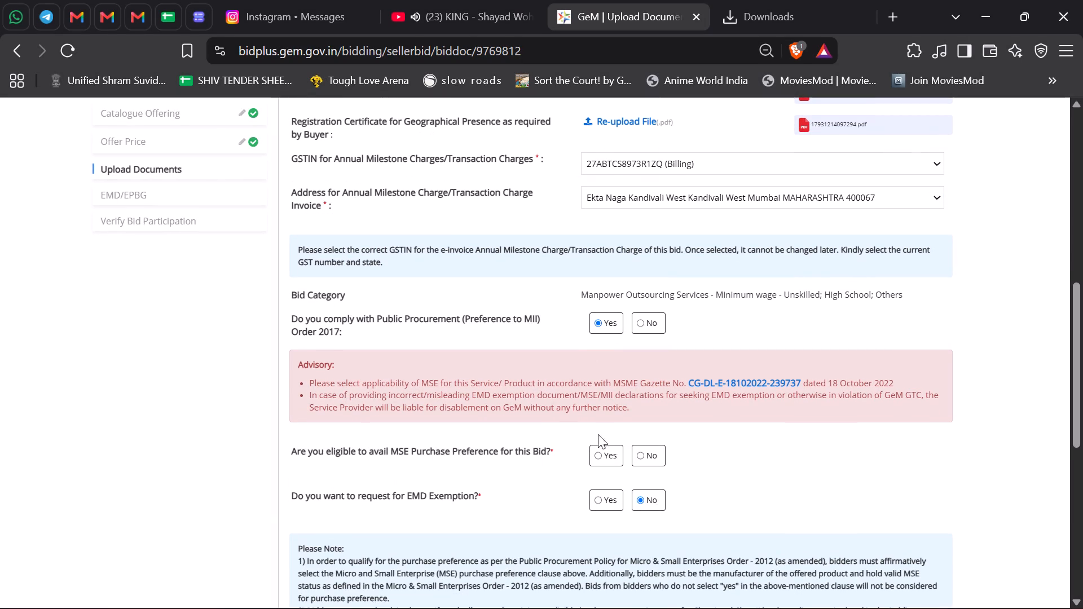
left_click(598, 453)
left_click(596, 526)
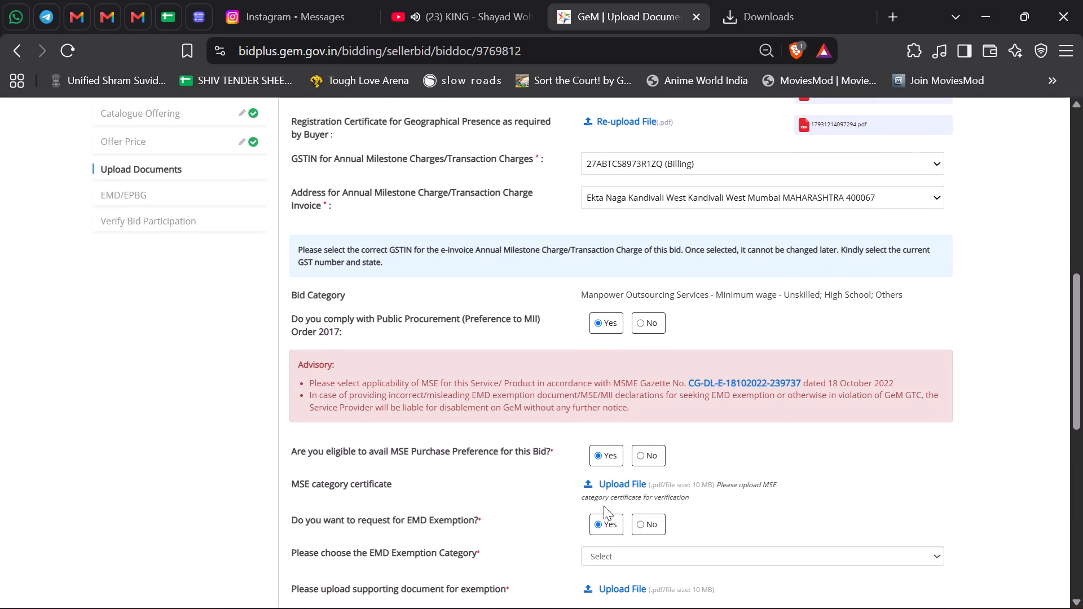
Upload msme_samod from the gem_doc folder as the MSE category certificate.
left_click(609, 485)
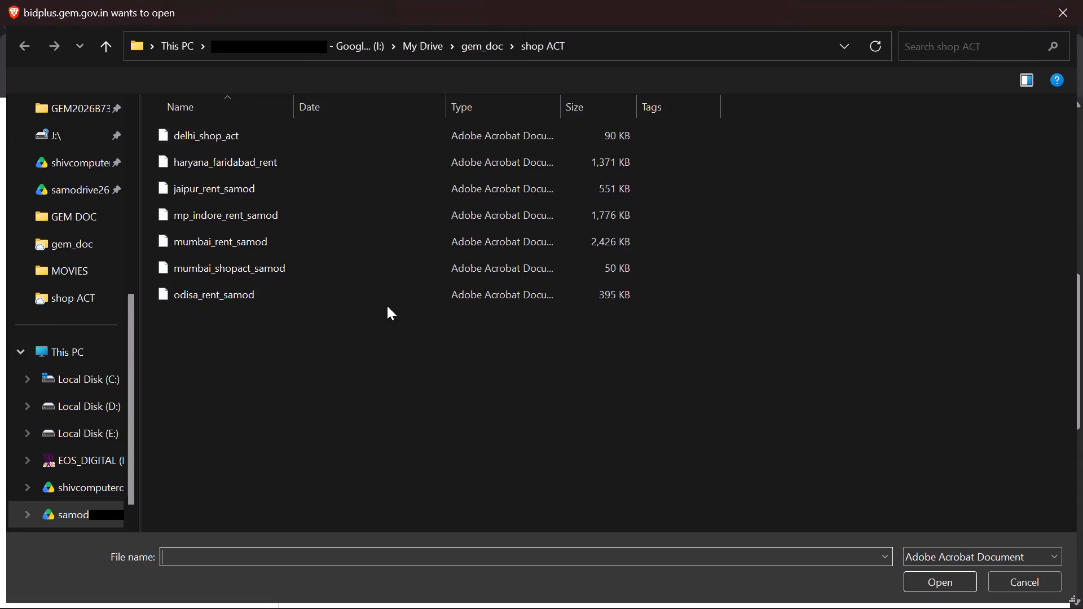
left_click(468, 55)
scroll(433, 237, "down", 7)
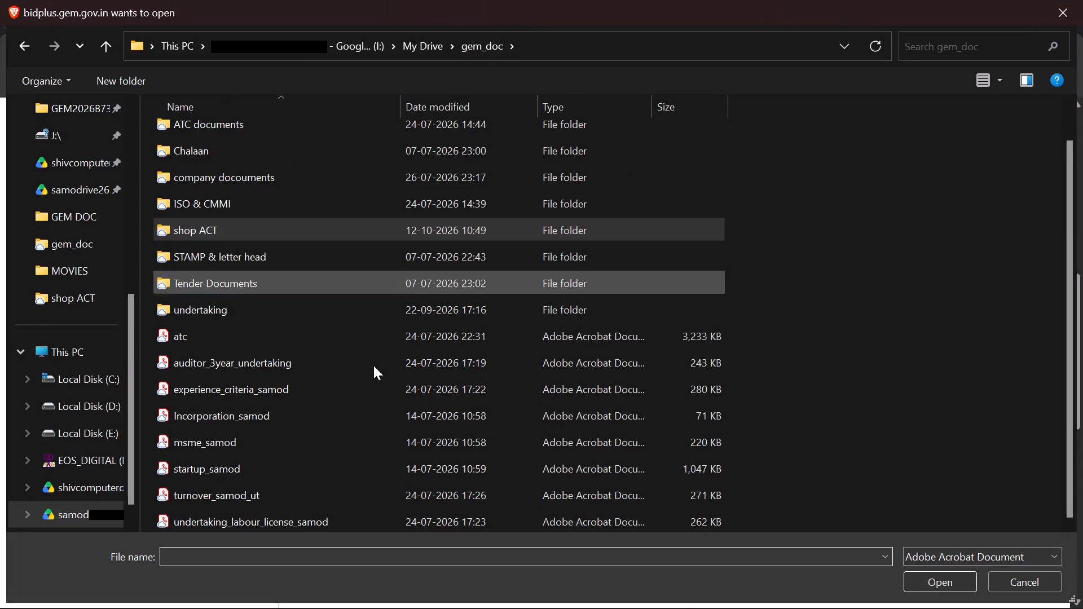
double_click(342, 450)
Set the EMD Exemption Category to Start-up.
scroll(609, 442, "down", 2)
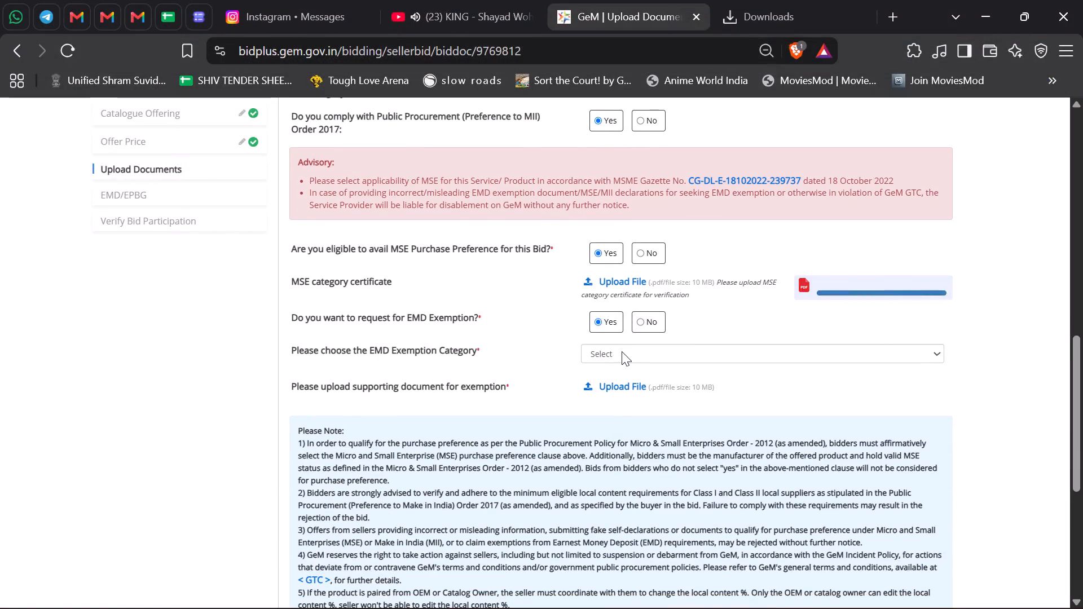
left_click(622, 351)
key("Up")
key("Down")
key("Down")
key("Up")
key("Up")
key("Up")
key("Up")
key("Up")
key("Up")
key("Up")
key("Up")
key("Up")
key("Up")
key("Up")
key("Up")
key("Up")
key("Up")
key("Up")
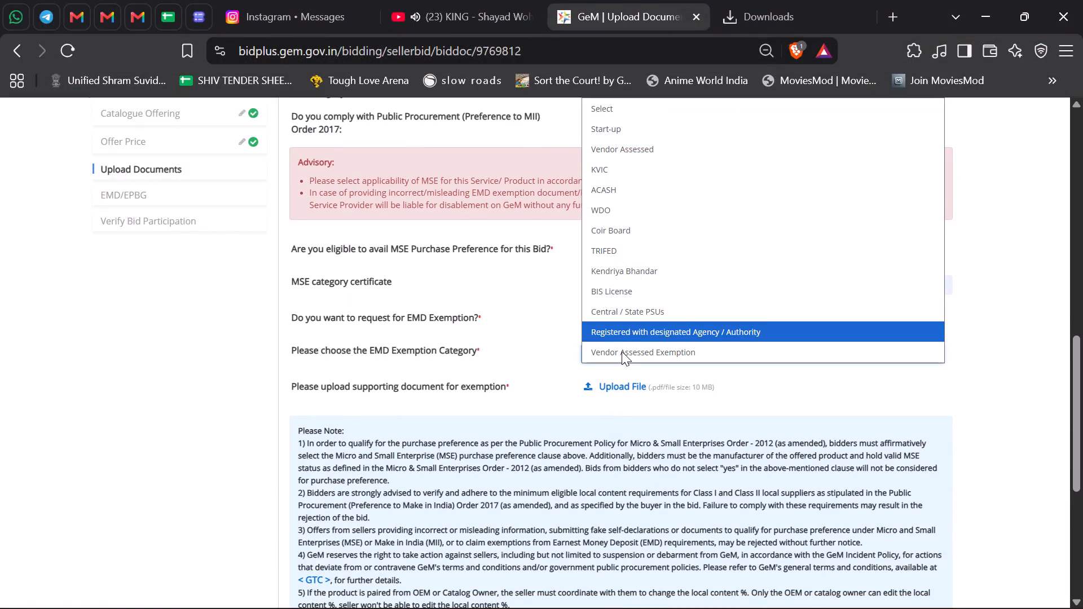
key("Down")
key("Return")
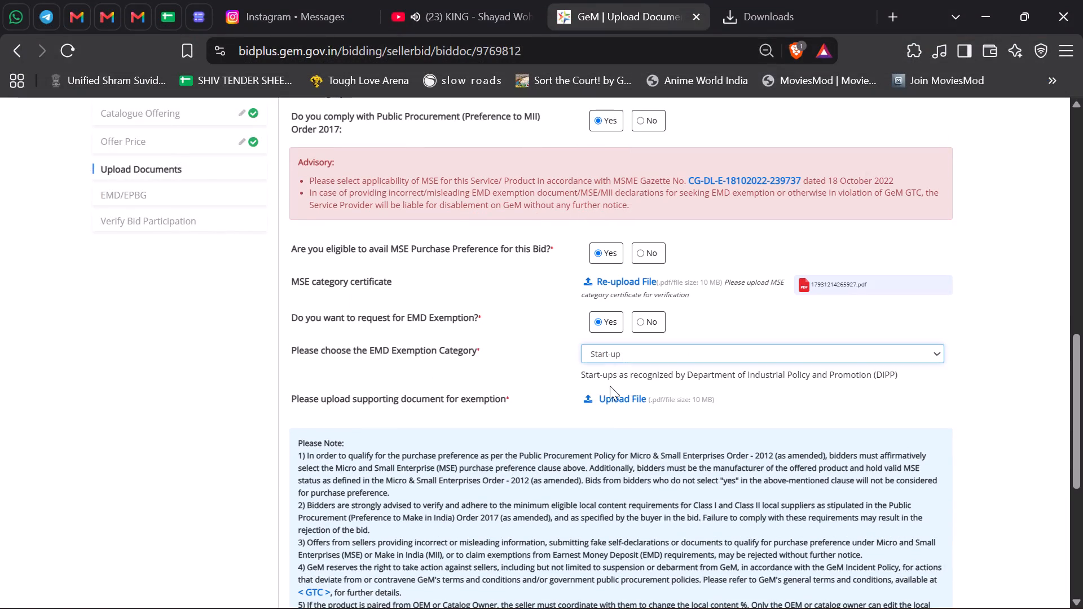
Choose a PDF from the gem_doc folder as the supporting document for the EMD exemption.
left_click(610, 386)
left_click(607, 398)
scroll(505, 381, "down", 10)
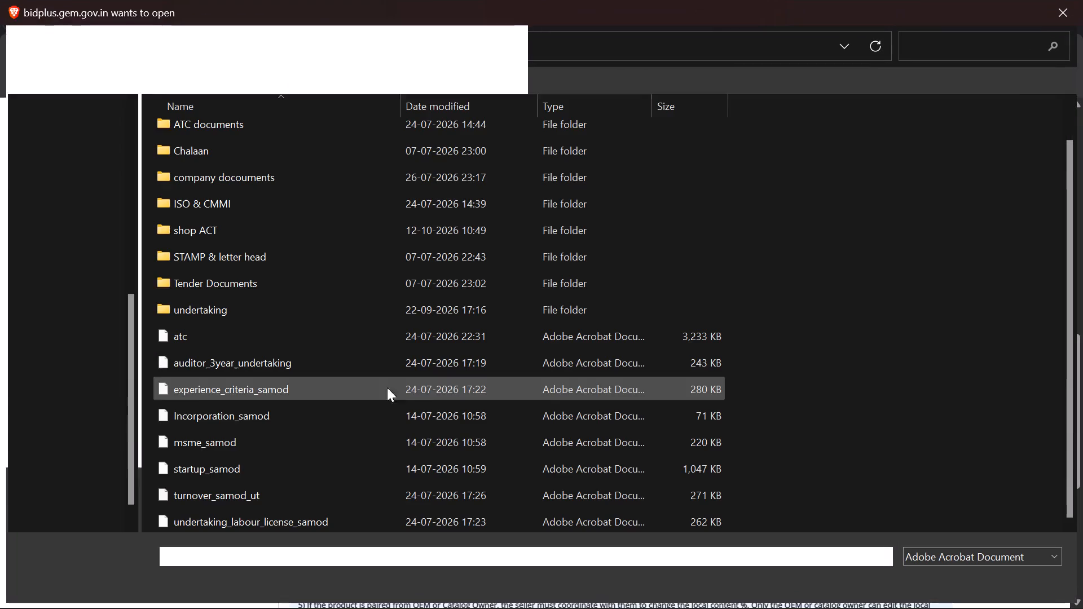
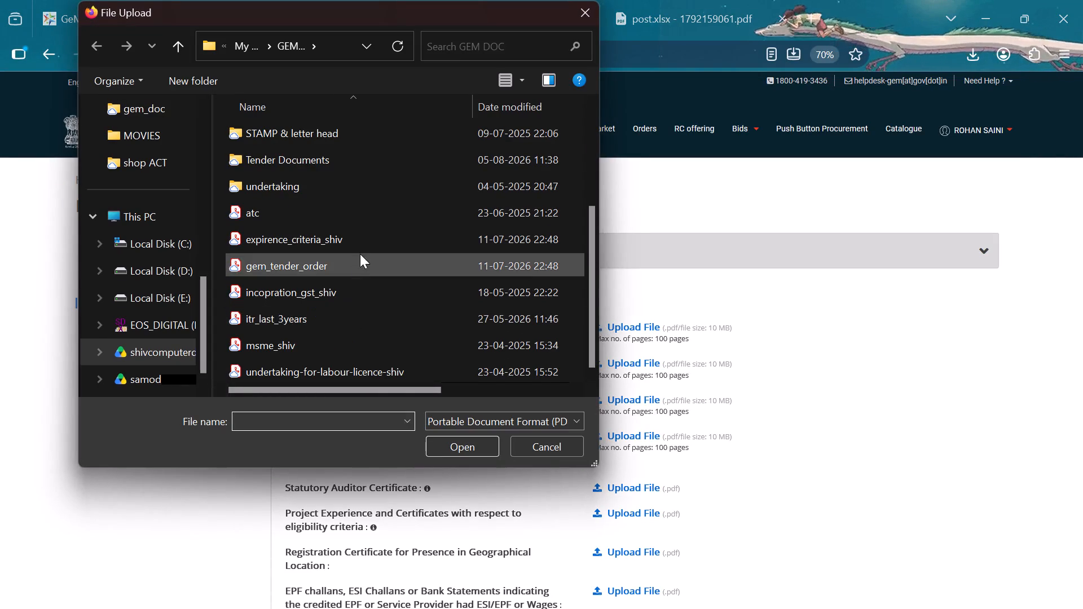
Upload expirence_criteria_shiv from the GEM DOC folder as the Experience Criteria document.
double_click(342, 248)
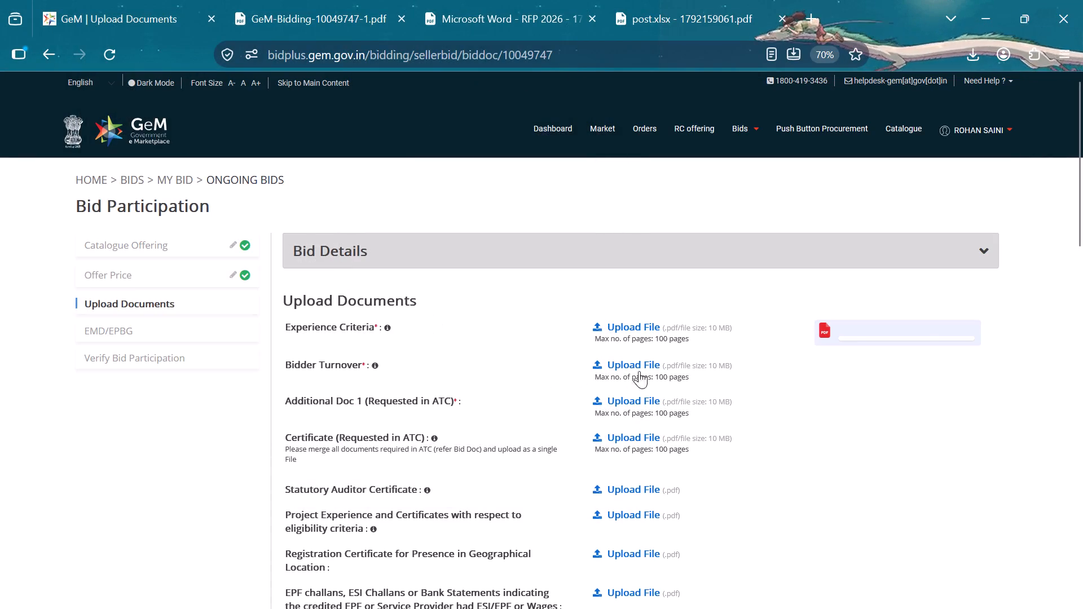
Upload itr_last_3years from the GEM DOC folder as the Bidder Turnover document.
left_click(640, 368)
scroll(363, 336, "down", 7)
scroll(318, 352, "down", 7)
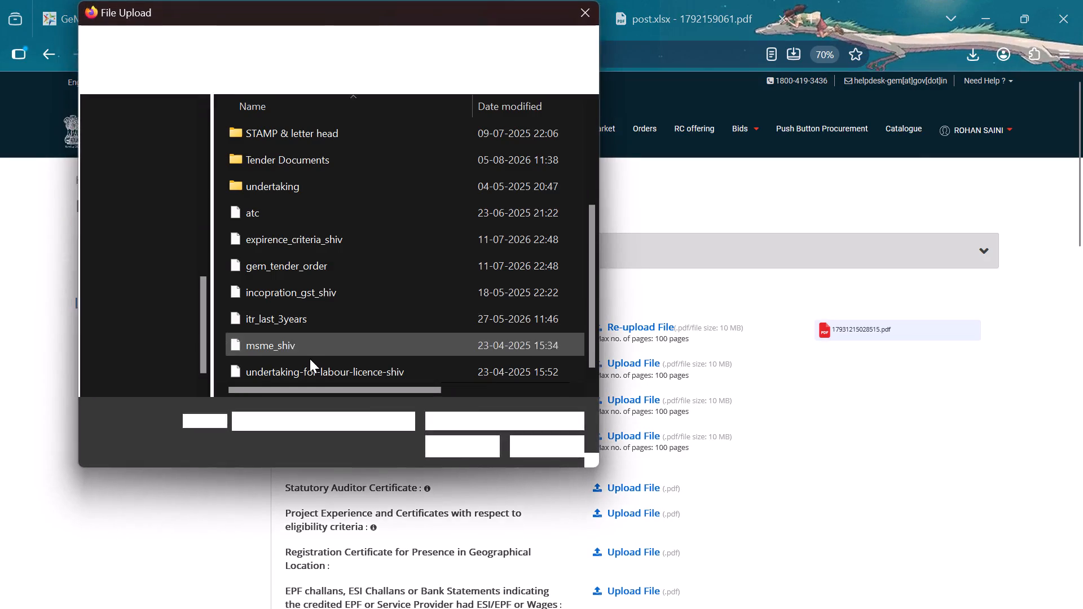
scroll(310, 359, "down", 20)
left_click(310, 347)
left_click(310, 347)
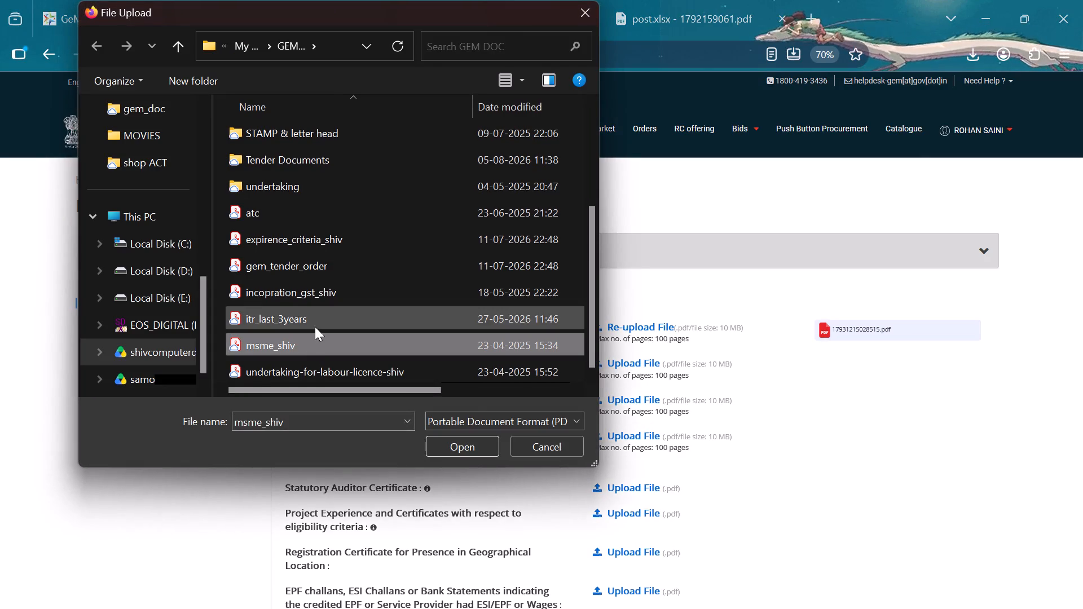
double_click(316, 318)
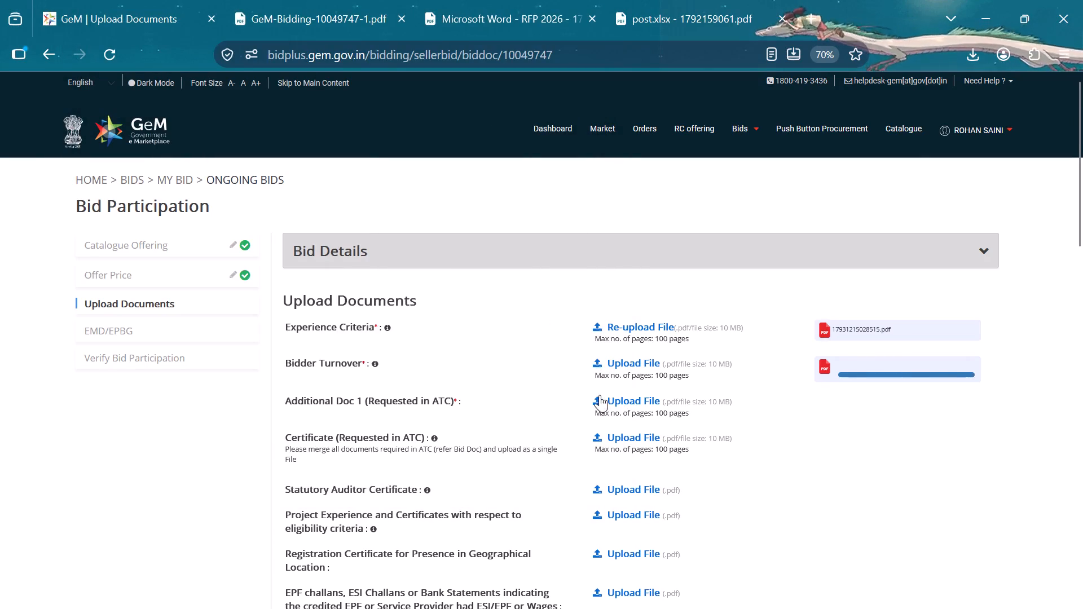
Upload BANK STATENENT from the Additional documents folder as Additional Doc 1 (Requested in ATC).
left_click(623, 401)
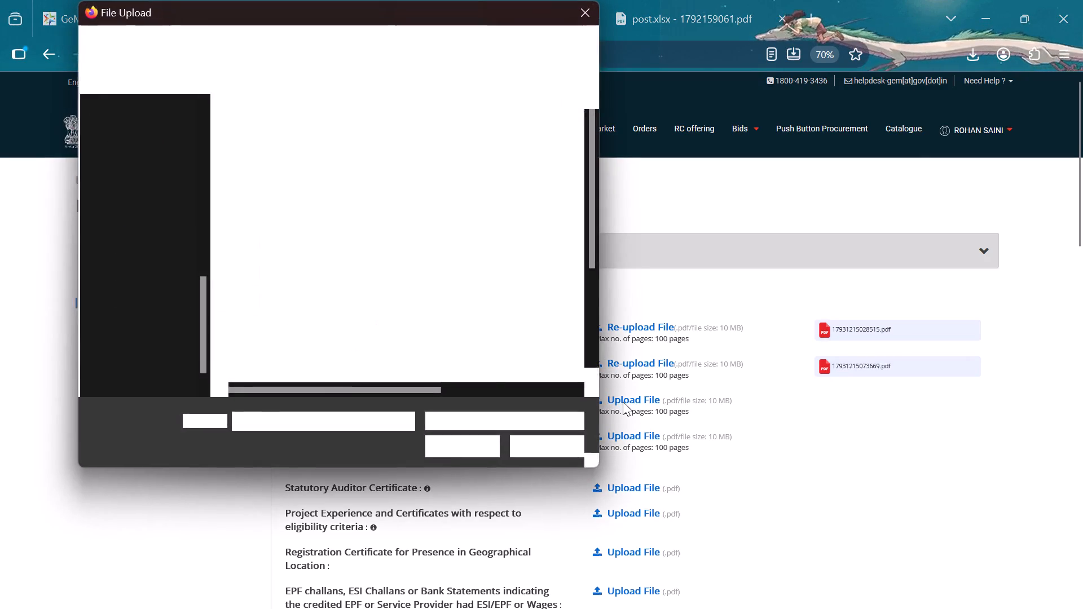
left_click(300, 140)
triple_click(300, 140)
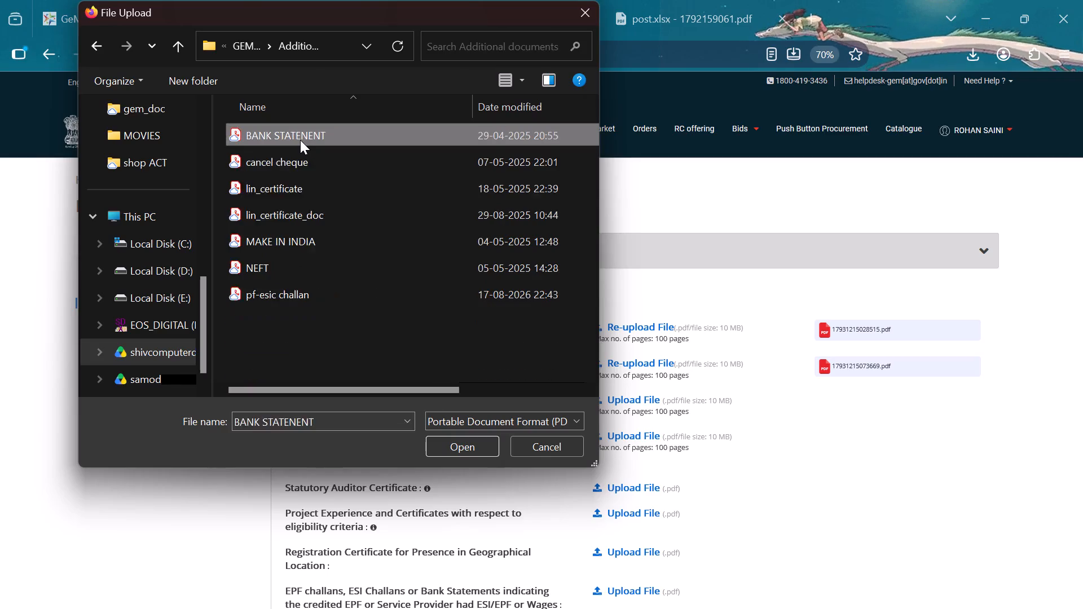
Replace the Additional Doc 1 (Requested in ATC) file with pf-esic challan from the Additional documents folder.
left_click(620, 407)
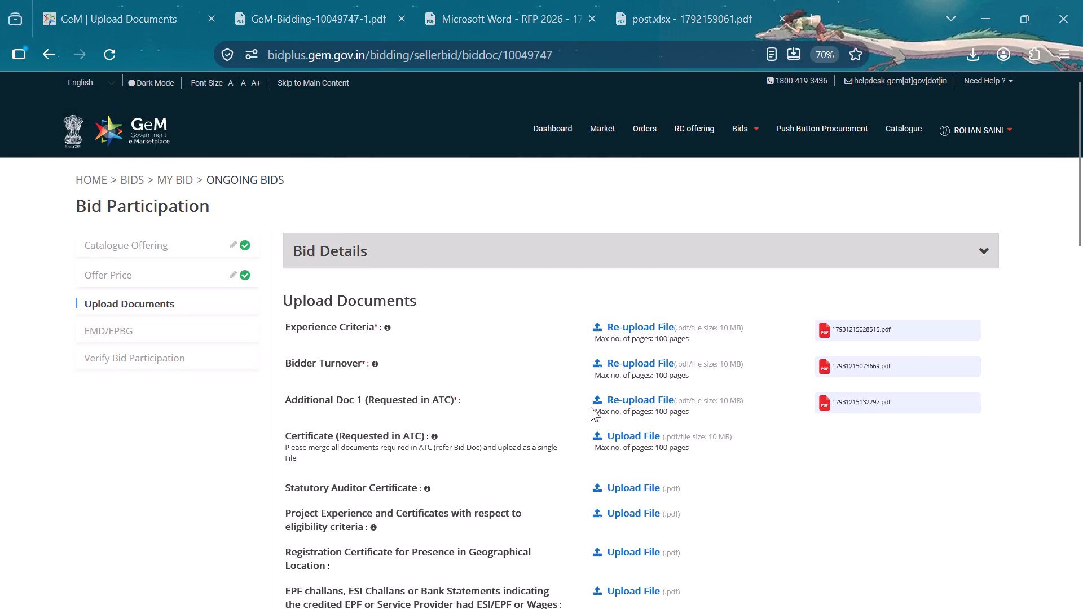
double_click(244, 304)
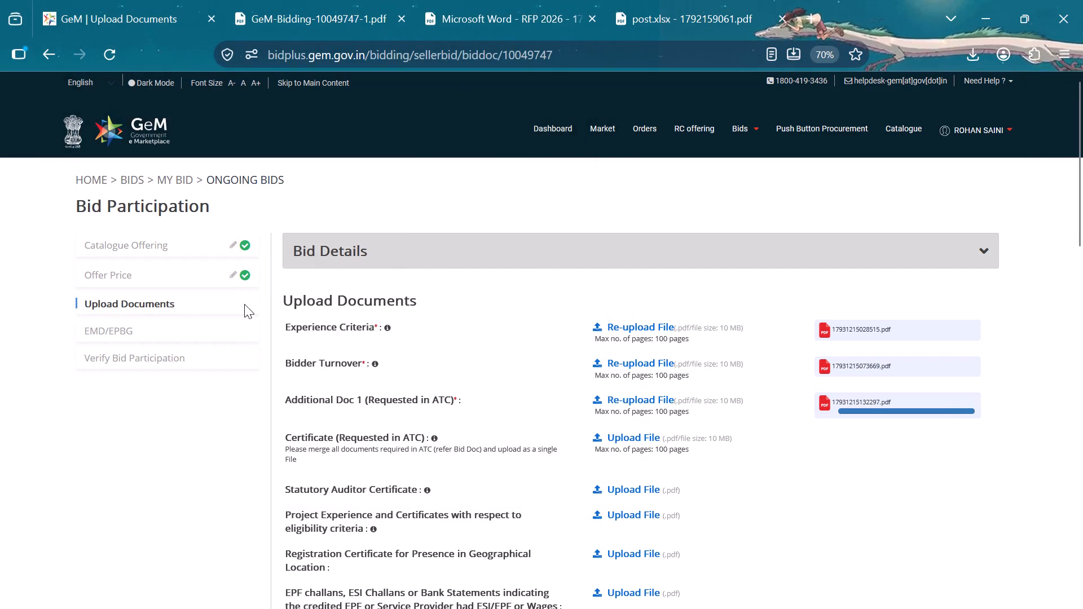
Upload atc from the GEM DOC folder as the Certificate (Requested in ATC).
left_click(627, 444)
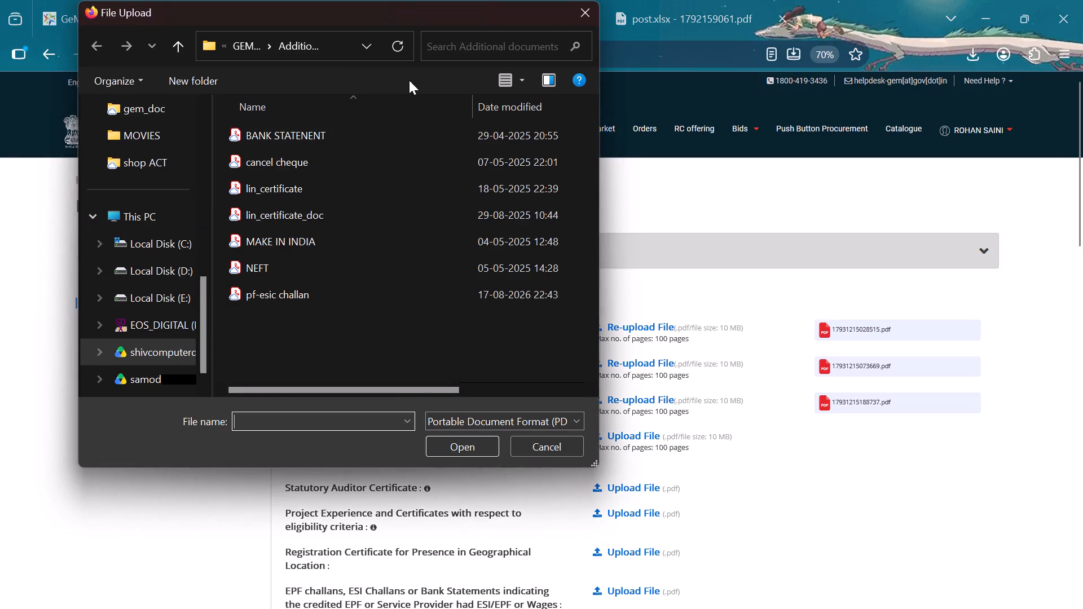
left_click(252, 49)
scroll(435, 365, "down", 2)
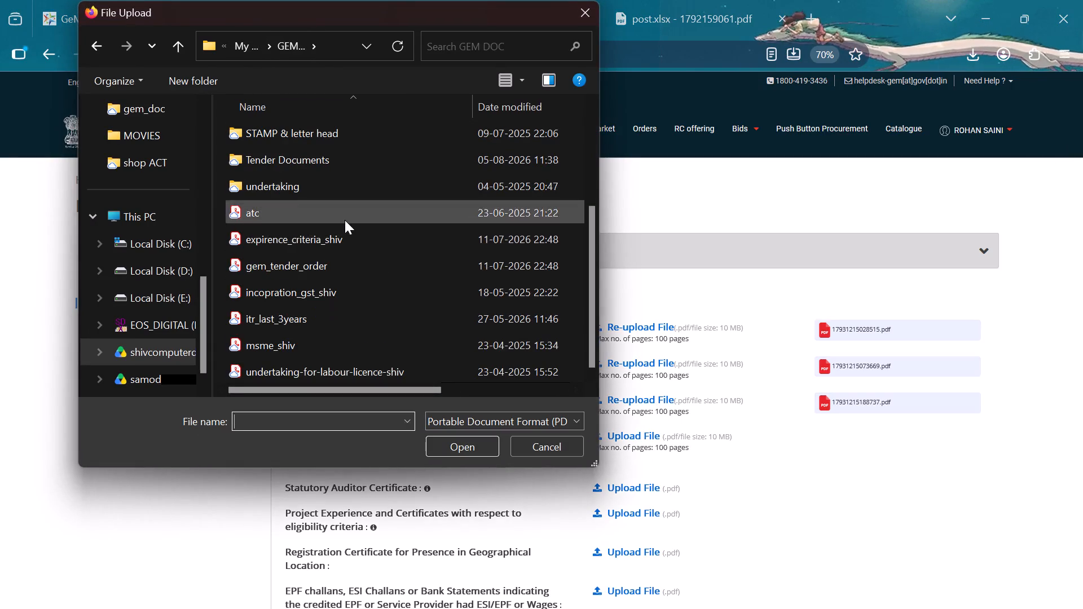
double_click(345, 220)
Upload itr_last_3years from the GEM DOC folder as the Statutory Auditor Certificate.
scroll(510, 366, "down", 1)
left_click(627, 328)
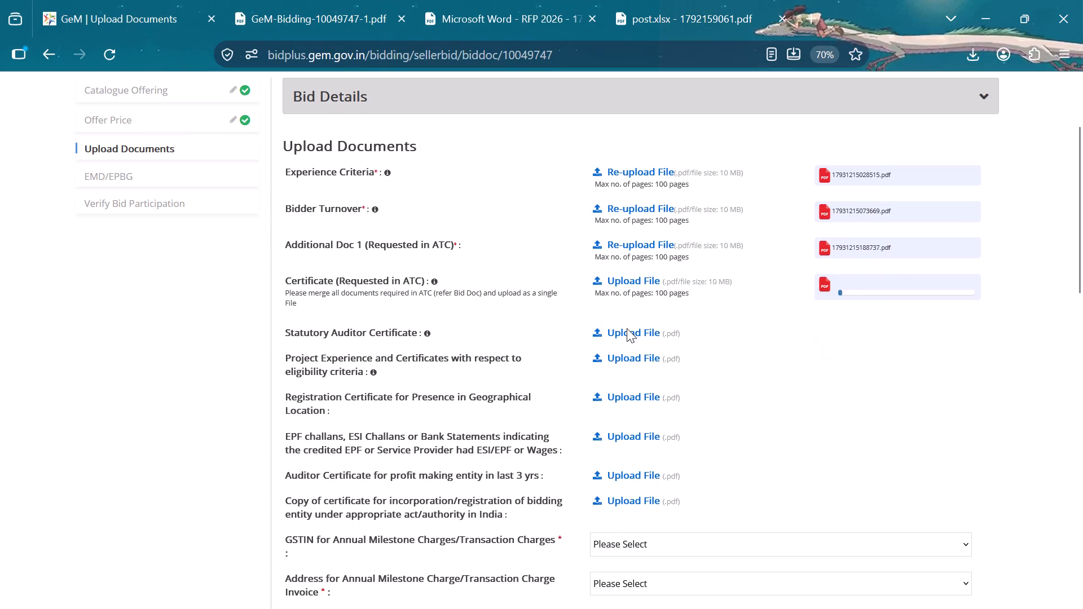
scroll(450, 341, "down", 9)
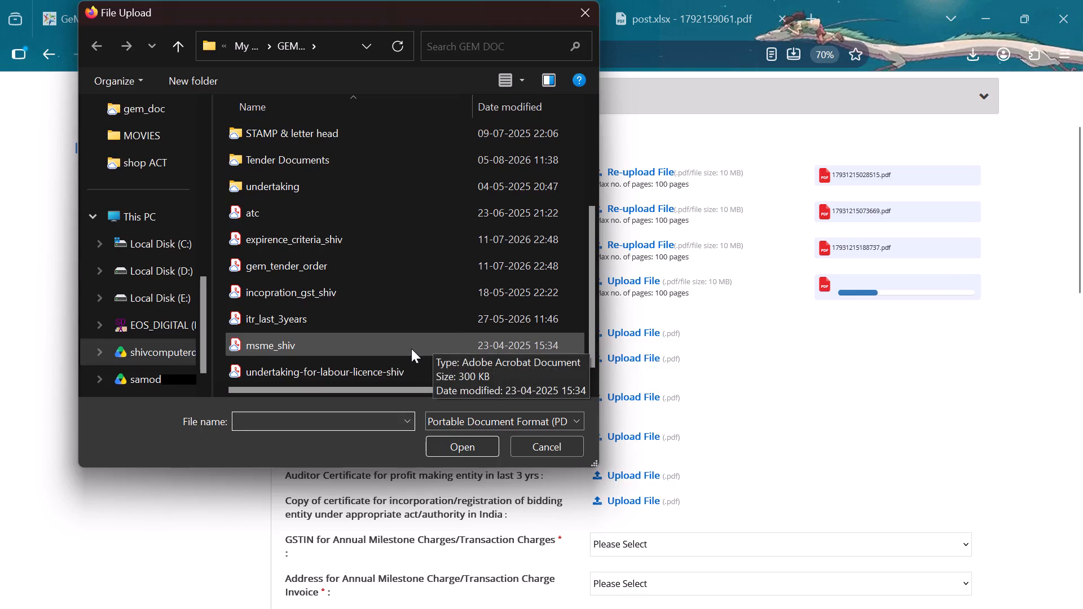
double_click(356, 311)
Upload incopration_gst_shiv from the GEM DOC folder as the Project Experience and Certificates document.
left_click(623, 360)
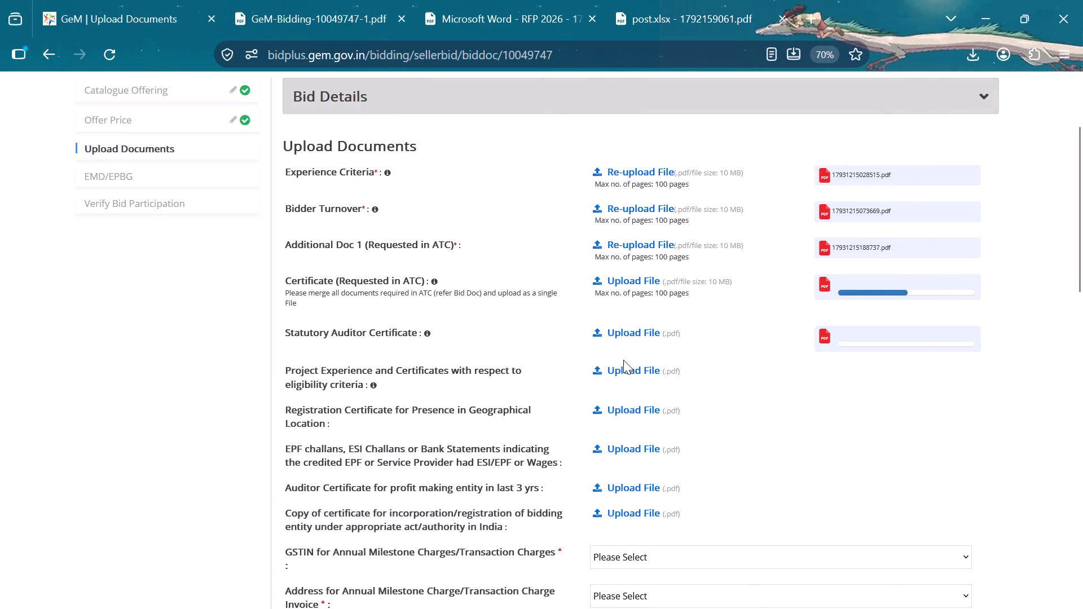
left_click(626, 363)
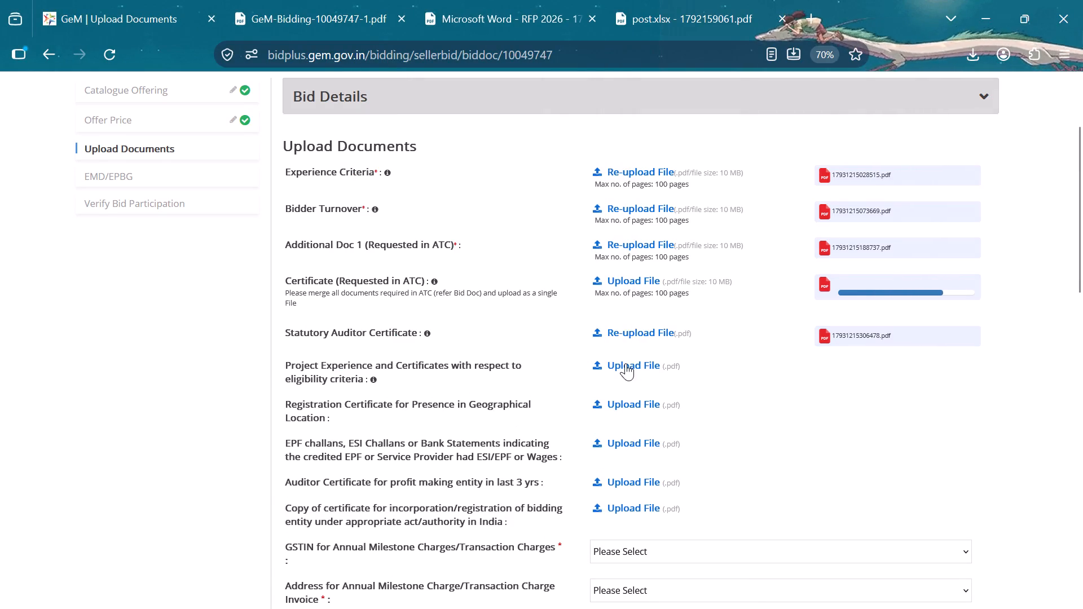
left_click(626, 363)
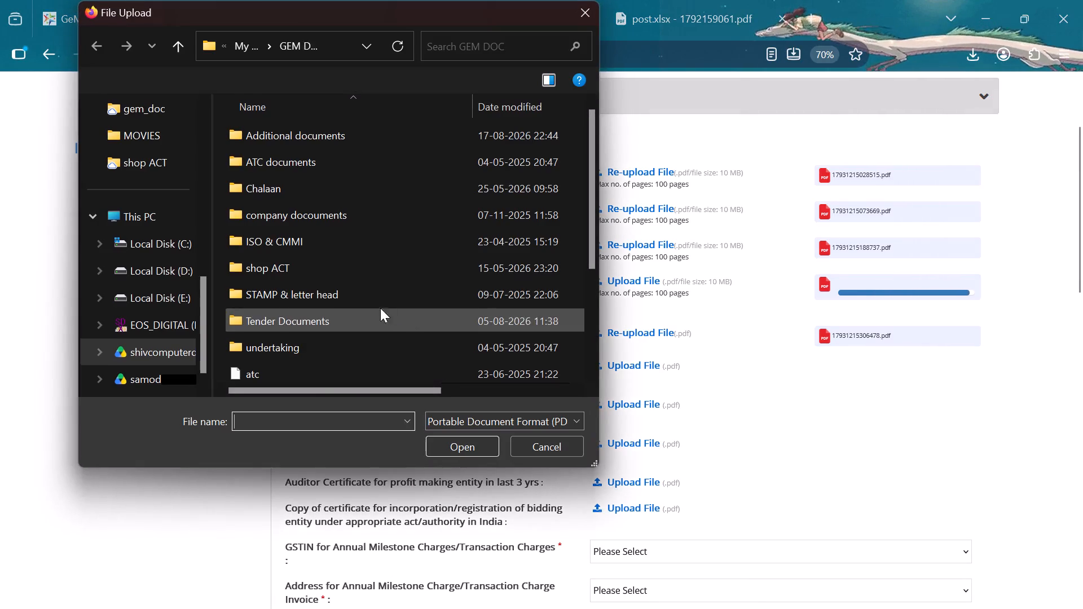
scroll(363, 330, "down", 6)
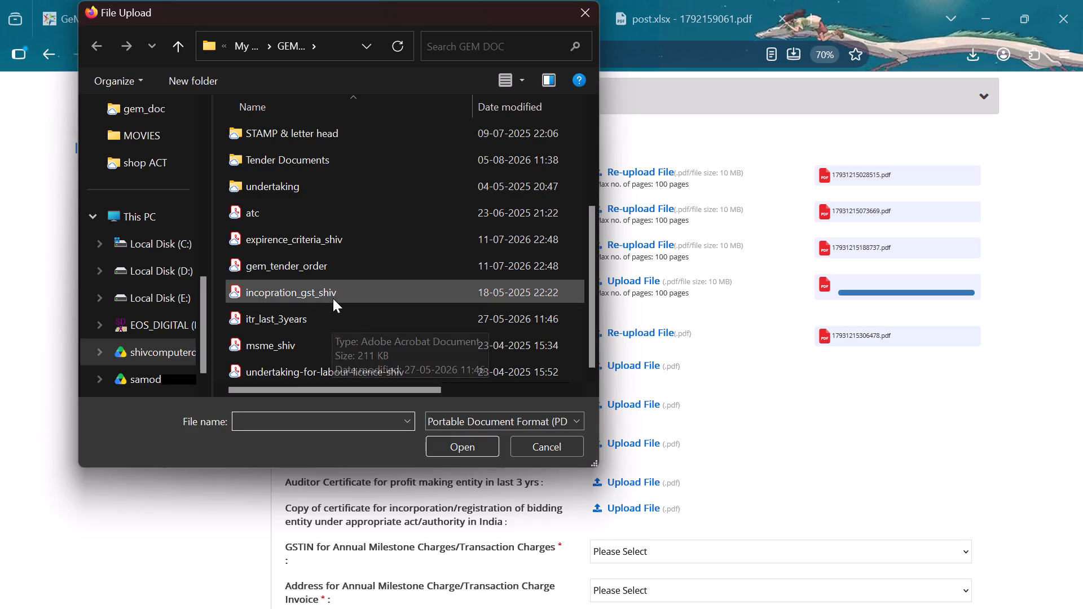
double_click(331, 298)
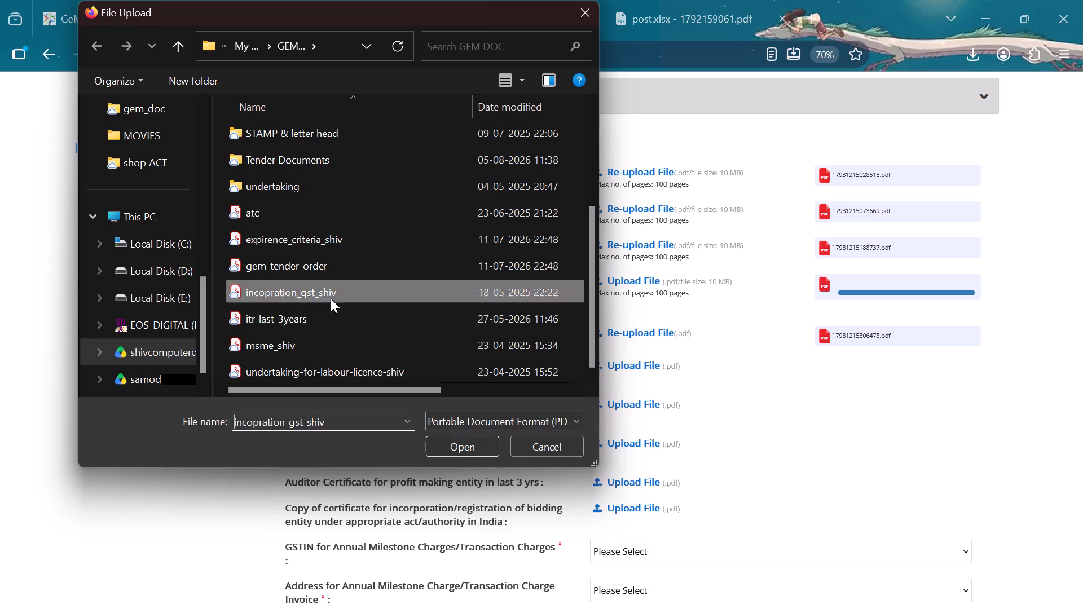
Replace the Project Experience and Certificates file with expirence_criteria_shiv from the GEM DOC folder.
left_click(605, 373)
left_click(608, 367)
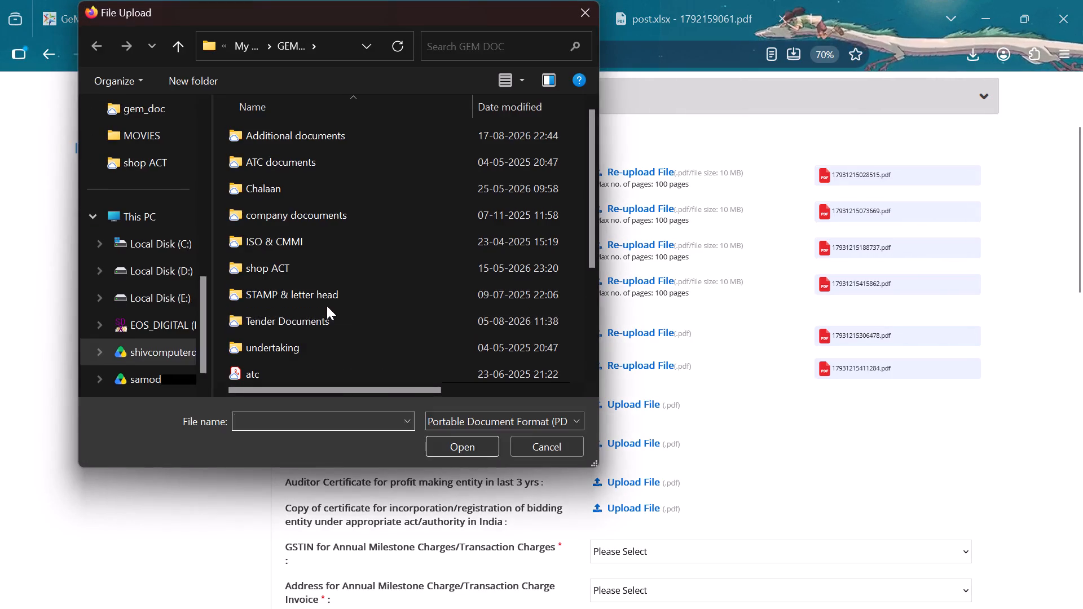
scroll(327, 306, "down", 7)
double_click(312, 244)
Upload jaipur_raj from the shop ACT folder as the Registration Certificate for Presence in Geographical Location.
left_click(595, 401)
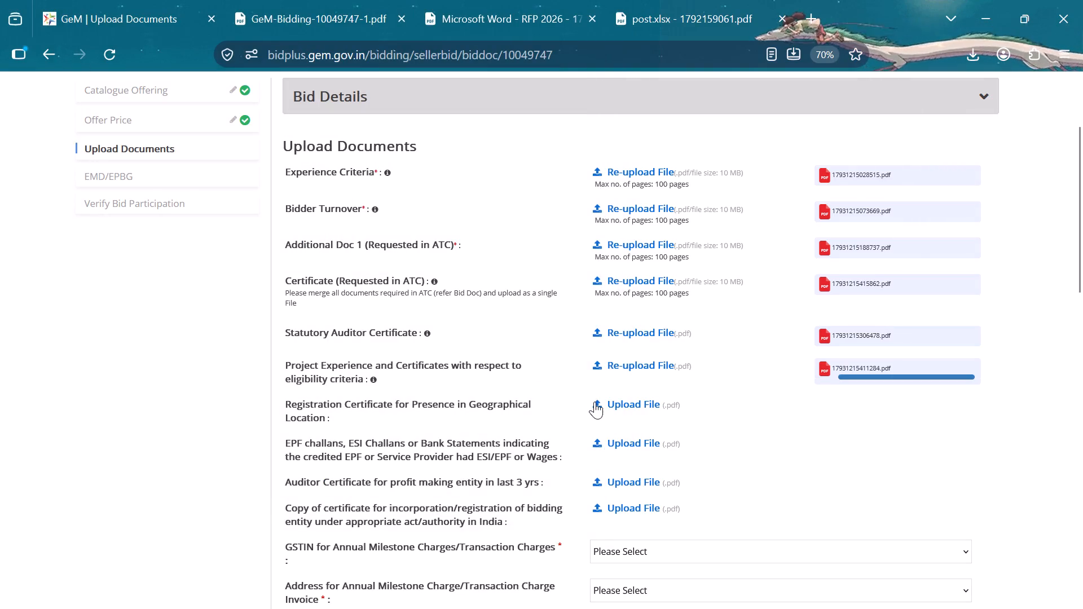
triple_click(289, 254)
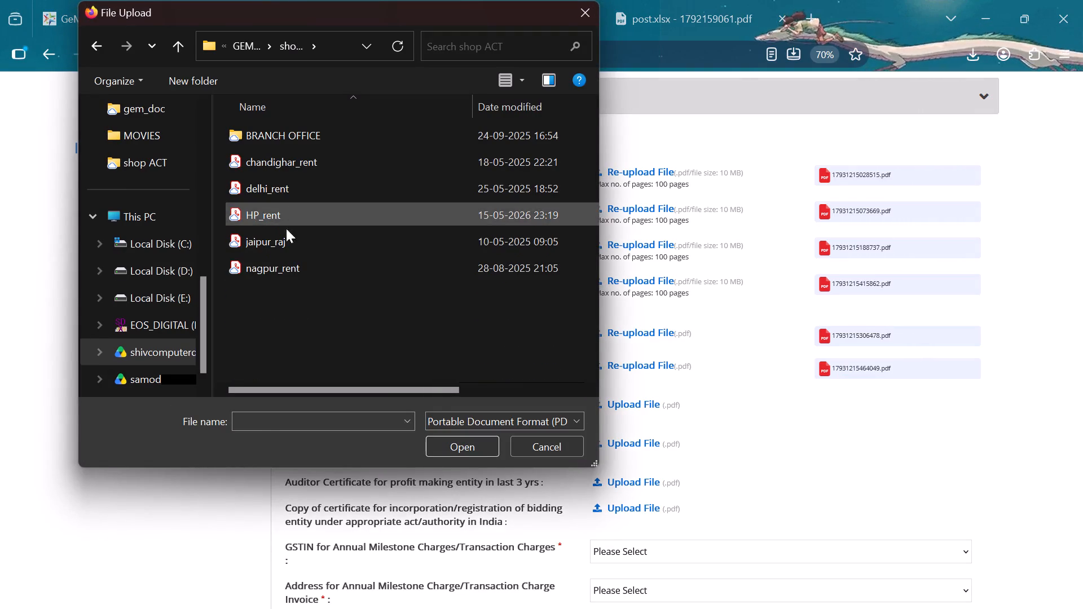
double_click(286, 233)
Upload pf-esic challan from the Additional documents folder for the EPF challans, ESI Challans or Bank Statements requirement.
left_click(593, 435)
left_click(620, 444)
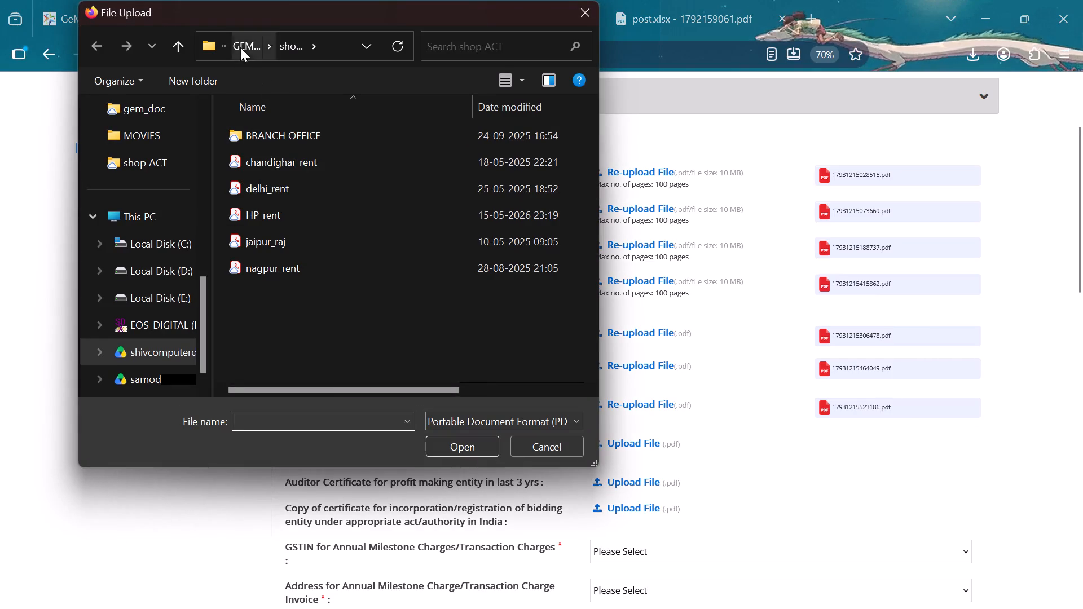
left_click(240, 47)
double_click(283, 140)
double_click(289, 294)
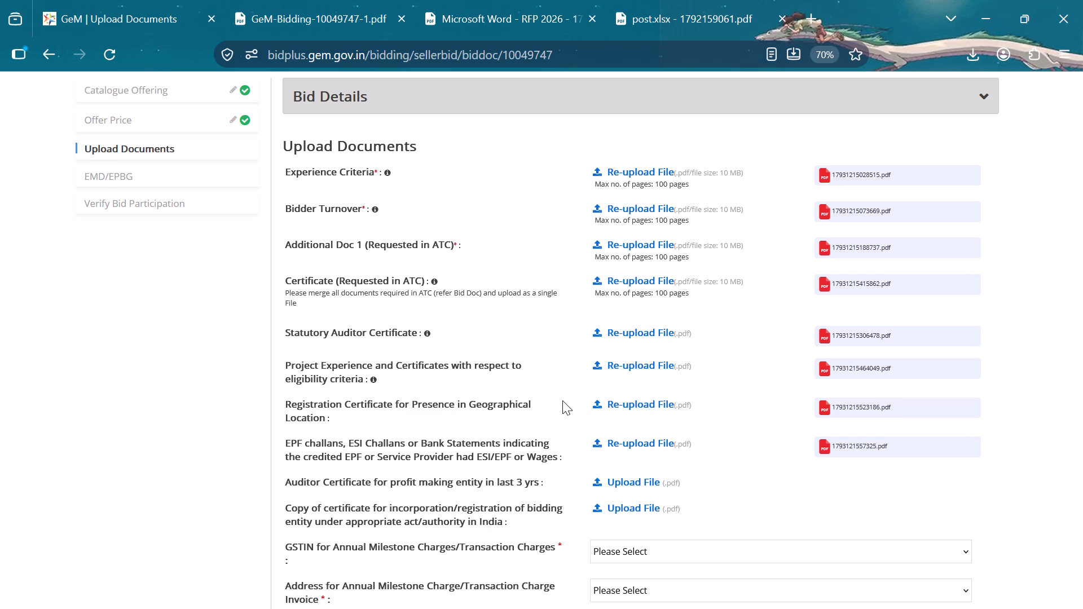
Upload itr_last_3years from the GEM DOC folder as the Auditor Certificate for profit making entity in last 3 yrs.
scroll(637, 483, "down", 1)
left_click(603, 323)
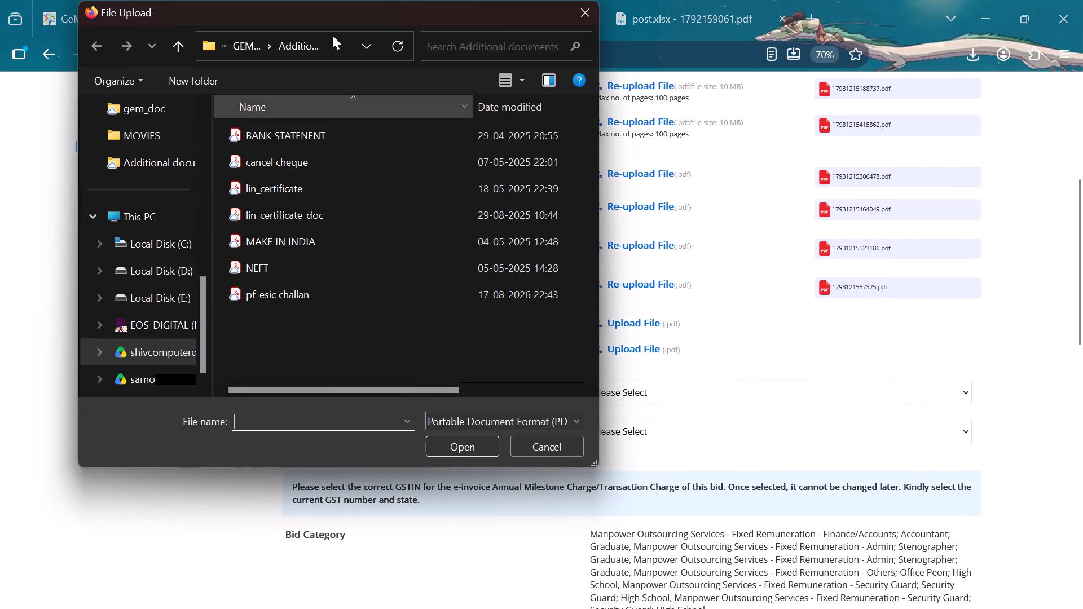
left_click(254, 55)
scroll(312, 318, "down", 6)
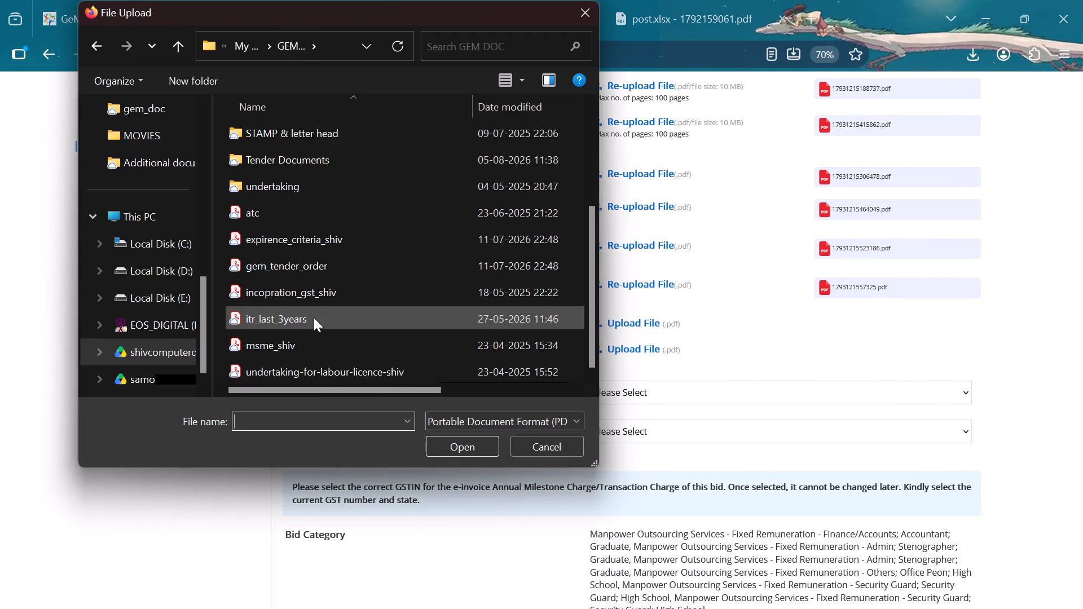
double_click(323, 316)
Upload incopration_gst_shiv from the GEM DOC folder as the copy of the bidding entity's incorporation/registration certificate.
left_click(630, 358)
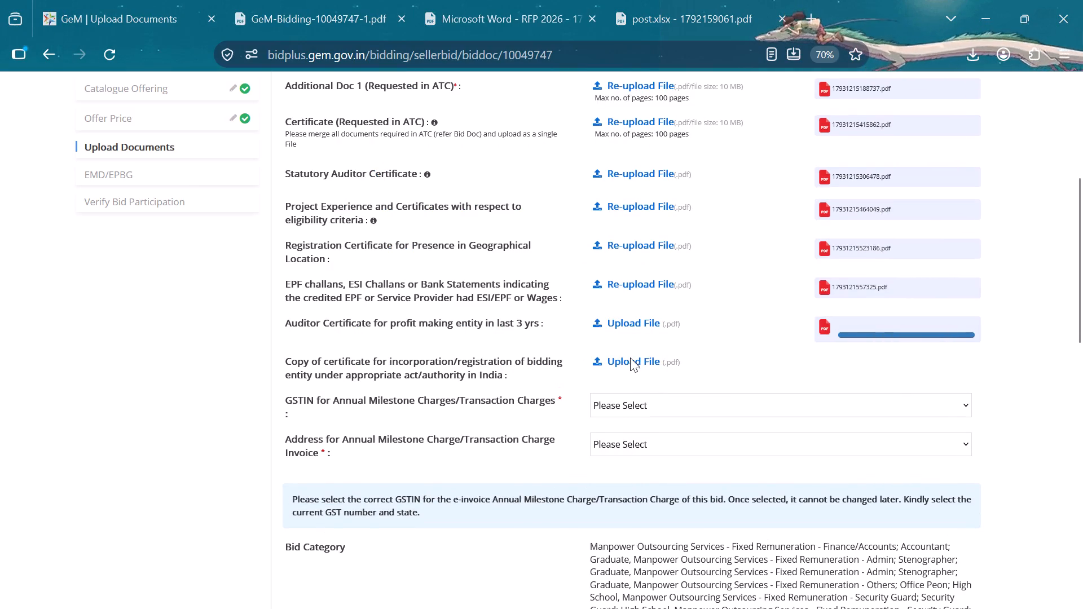
scroll(336, 311, "down", 20)
scroll(336, 311, "down", 16)
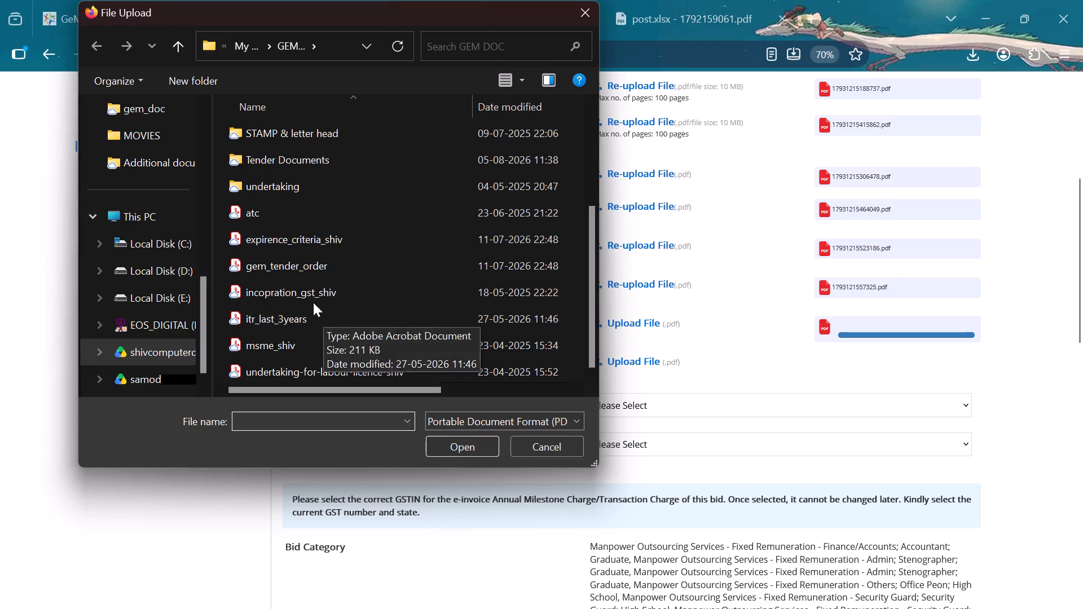
double_click(315, 299)
Select the registered GSTIN for the Annual Milestone Charges/Transaction Charges and confirm it.
left_click(618, 409)
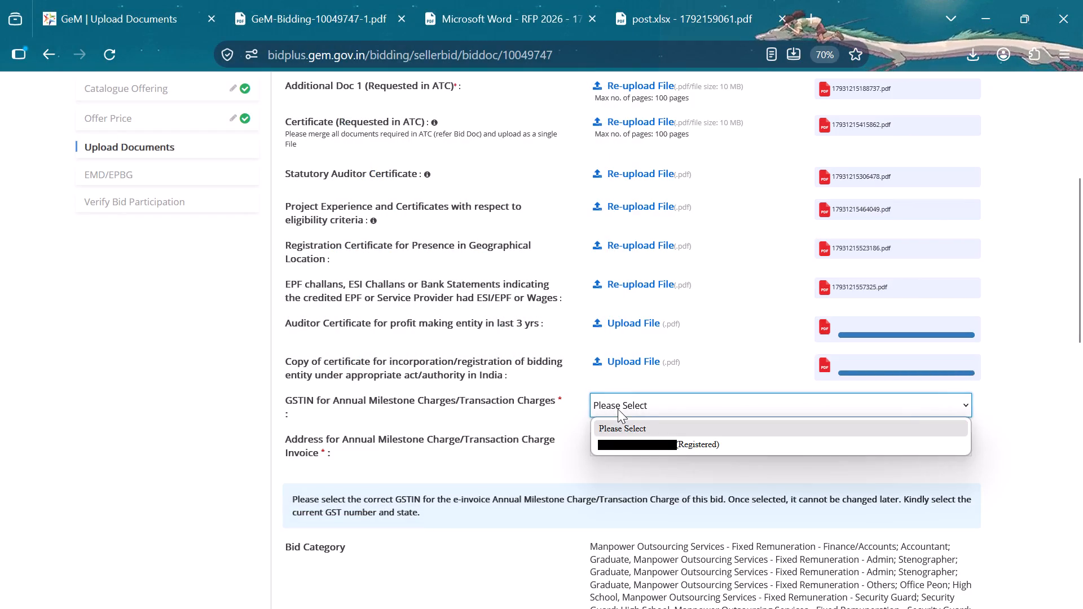
key("Down")
key("Return")
key("Return")
key("Return")
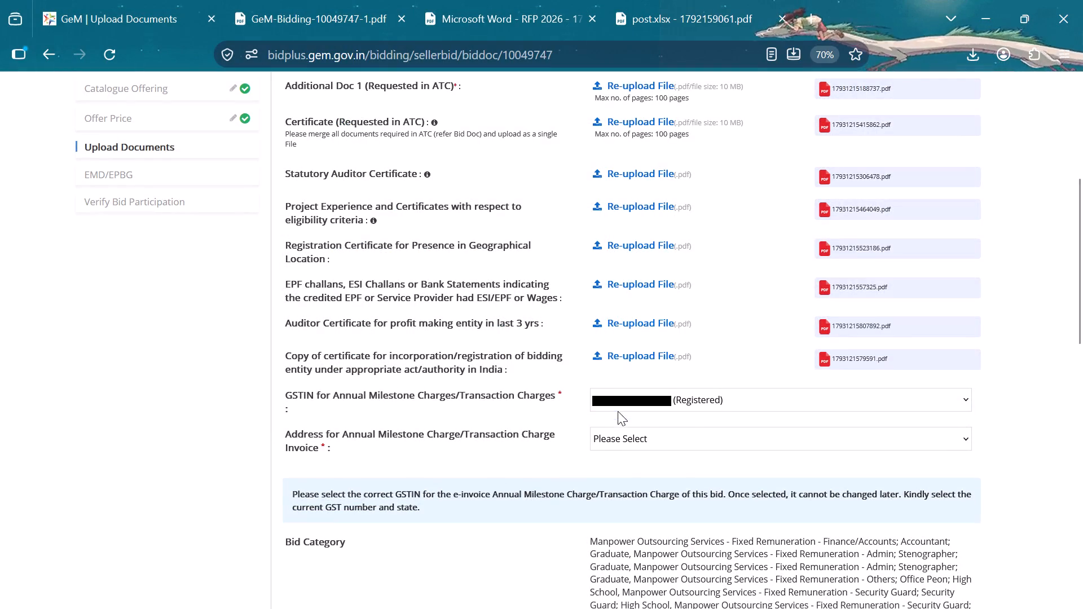
Select the Chomu address for the Annual Milestone Charge/Transaction Charge invoice and confirm it.
left_click(619, 433)
key("Down")
key("Return")
key("Return")
key("Return")
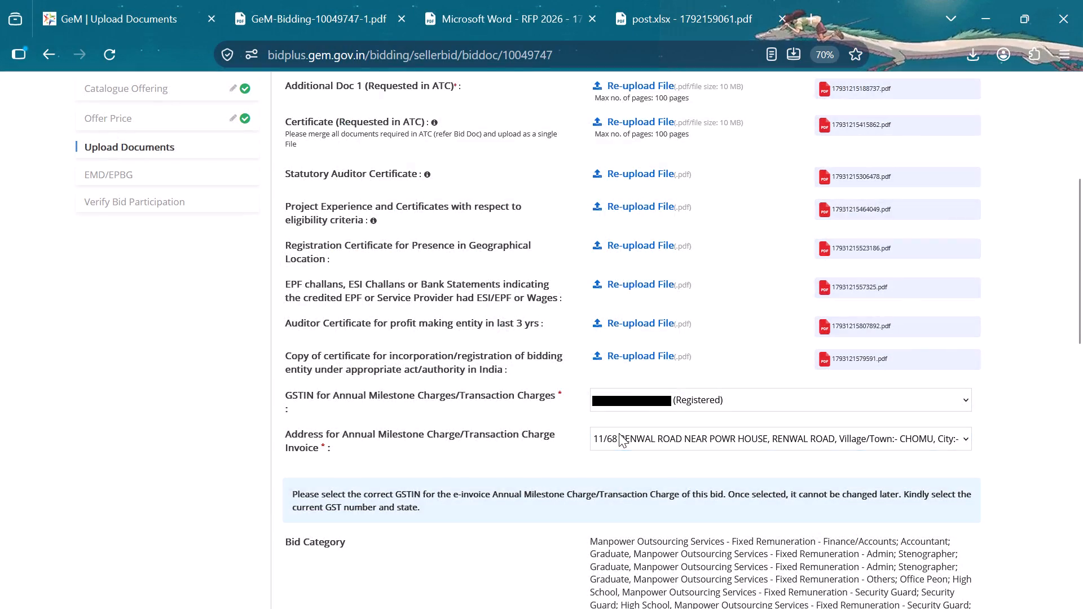
Answer Yes to complying with the Public Procurement (Preference to MII) Order 2017 and to MSE Purchase Preference eligibility.
scroll(619, 433, "down", 2)
left_click(611, 368)
left_click(609, 505)
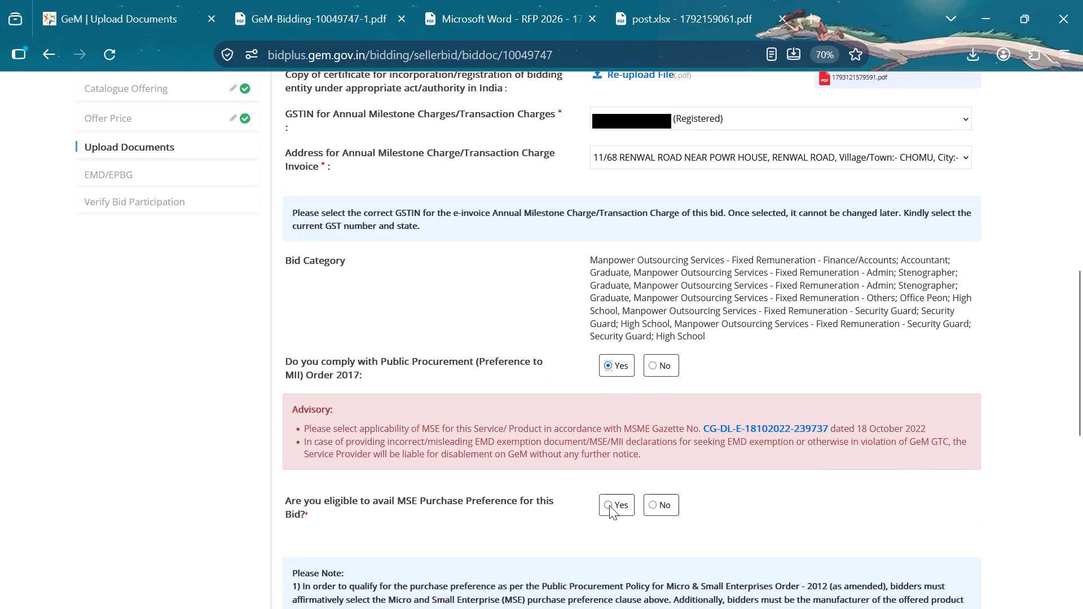
Upload the MSE category certificate from the GEM DOC folder.
left_click(614, 538)
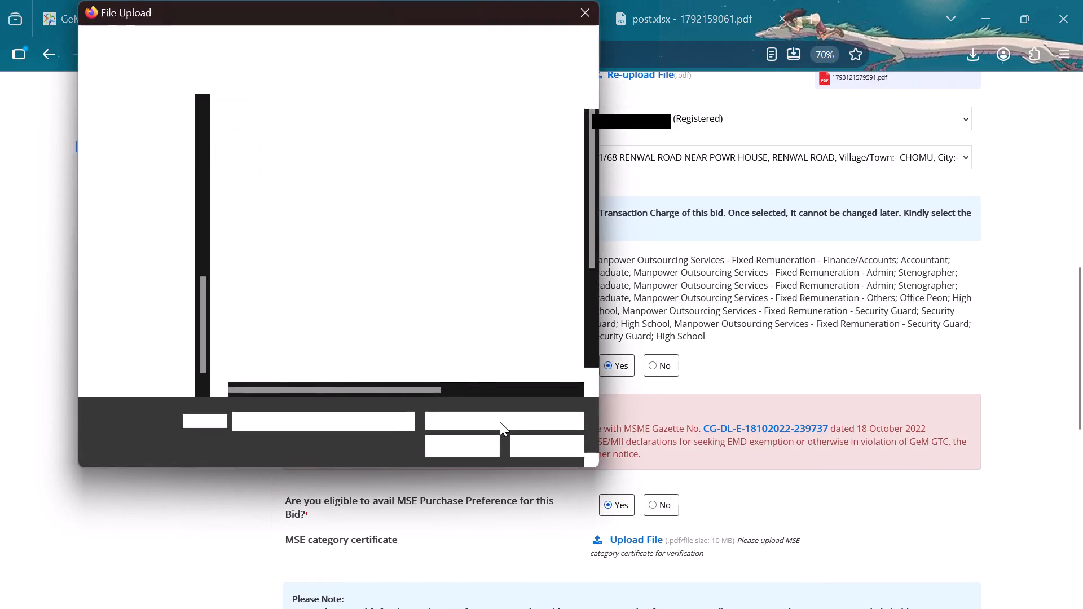
scroll(288, 204, "down", 6)
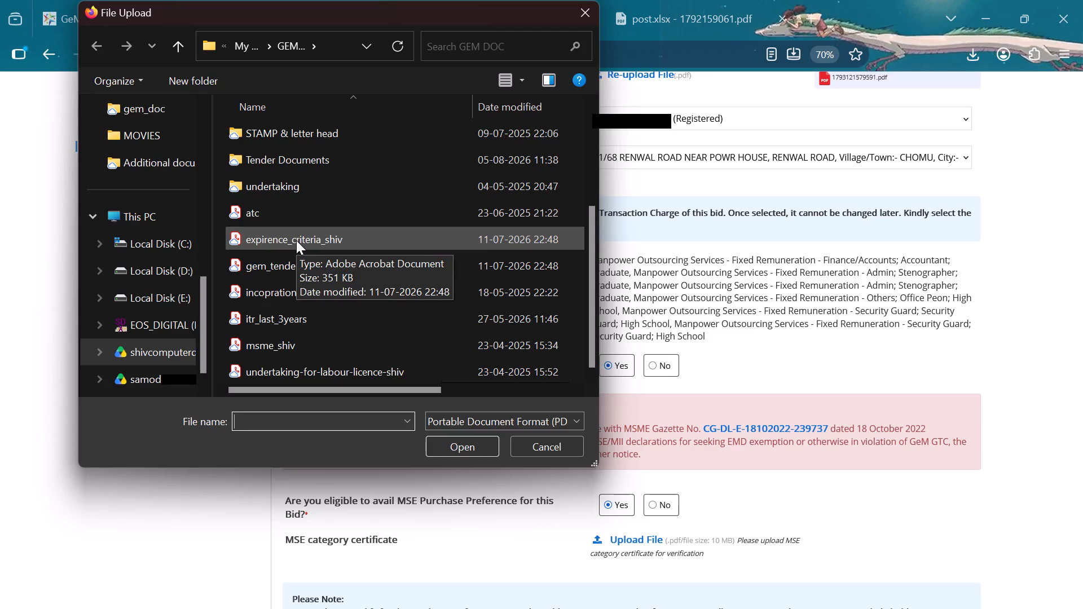